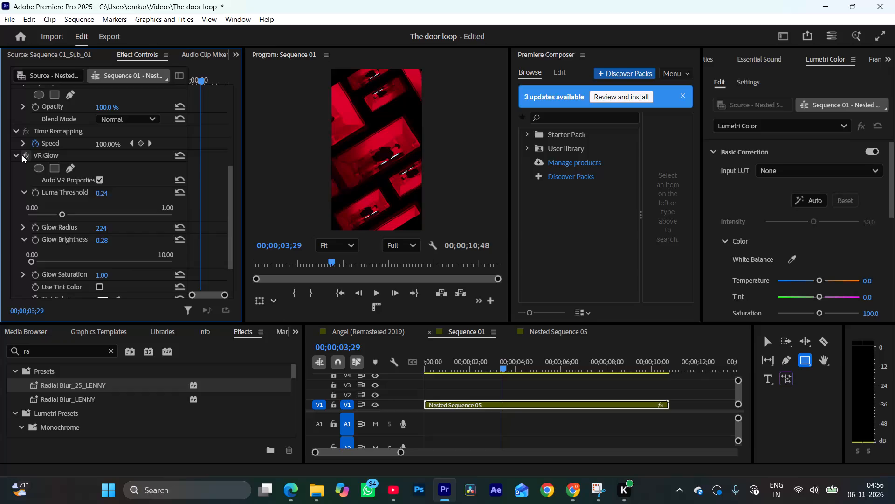
# Compare the nested clip with VR Glow off and on, and preview Sequence 01 across its length.
pyautogui.click(22, 155)
pyautogui.click(22, 155)
pyautogui.moveTo(478, 361); pyautogui.dragTo(432, 364)
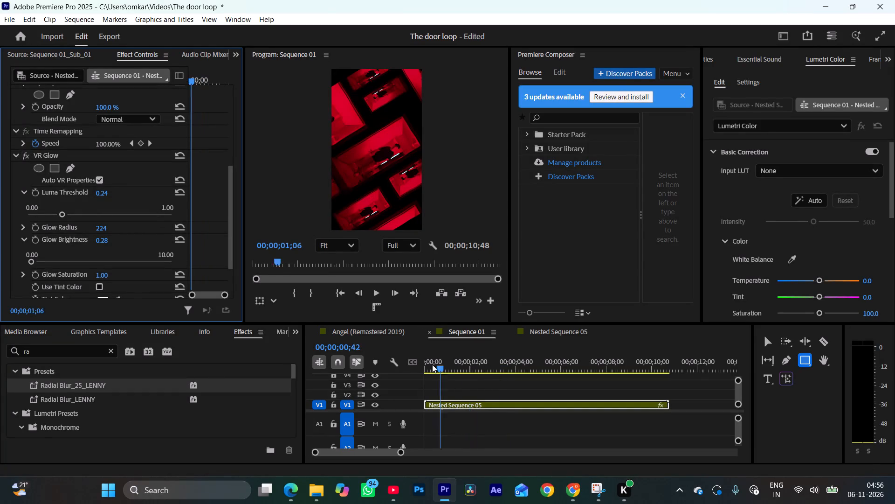
pyautogui.moveTo(432, 364); pyautogui.dragTo(571, 356)
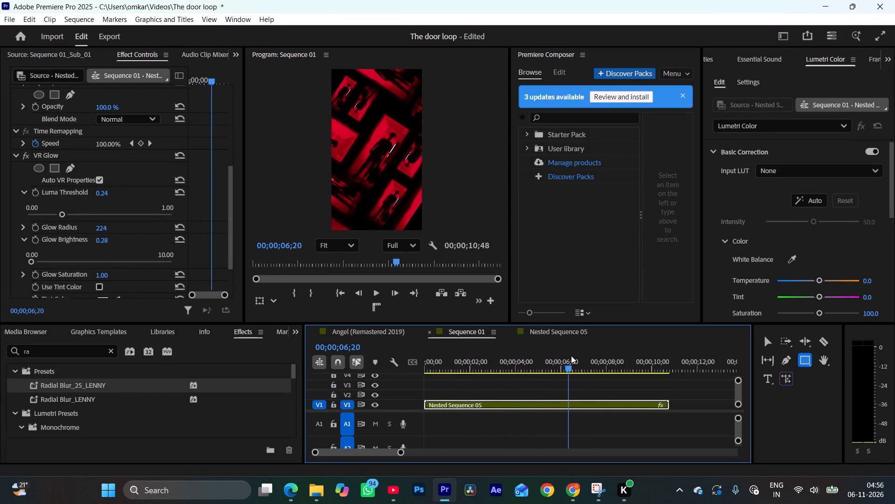
pyautogui.moveTo(571, 356); pyautogui.dragTo(625, 360)
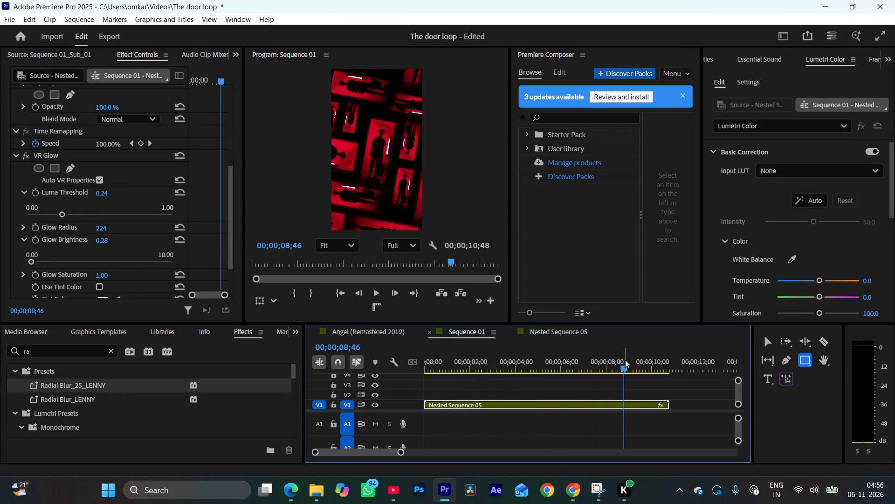
# Export the entire Sequence 01 as the H.264 media file Sequence 01_4.mp4, matching the source at adaptive high bitrate.
pyautogui.click(114, 37)
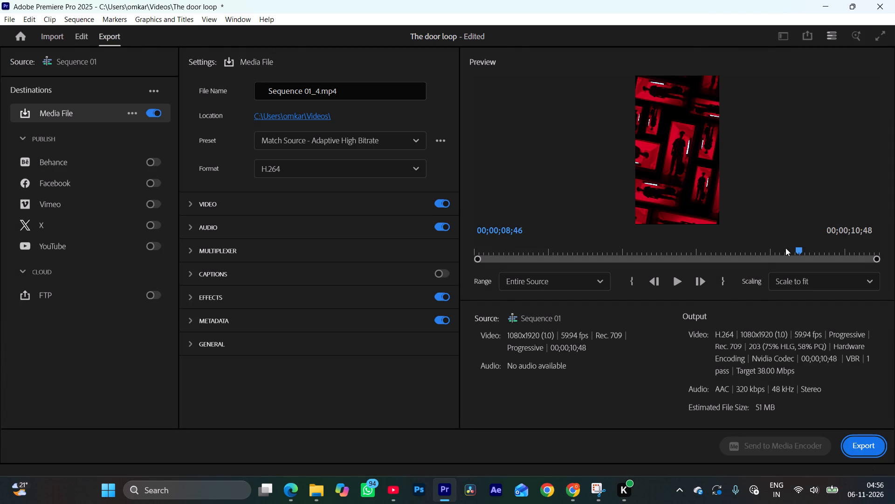
pyautogui.moveTo(793, 251); pyautogui.dragTo(871, 268)
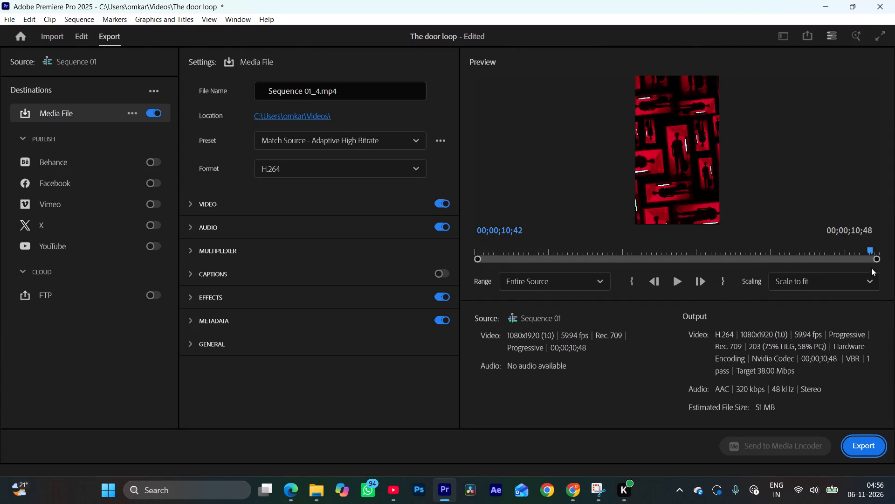
pyautogui.moveTo(871, 268); pyautogui.dragTo(877, 268)
pyautogui.click(883, 444)
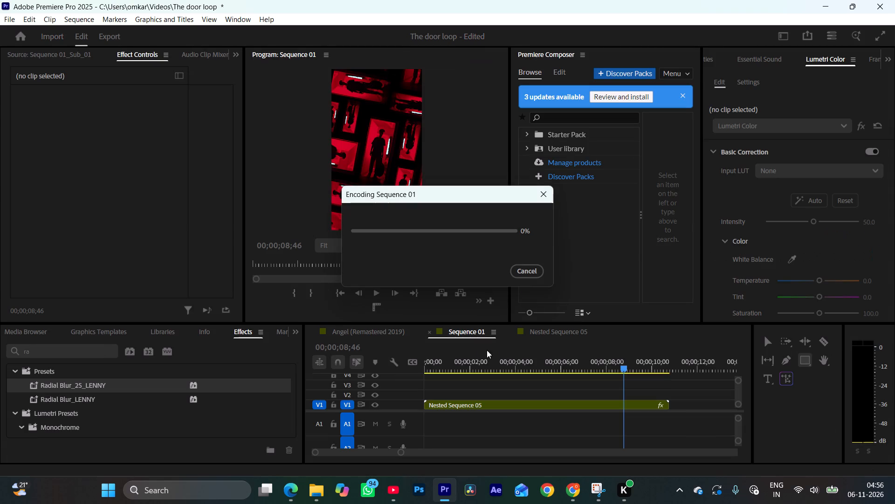
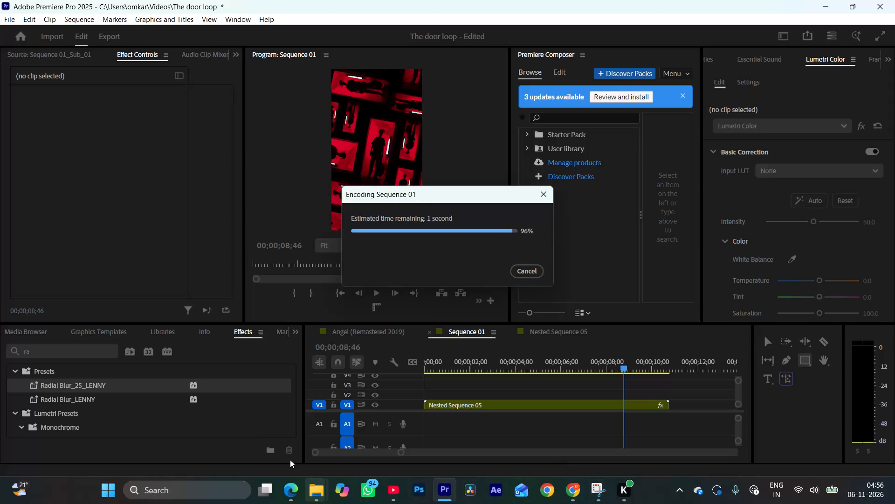
# Bring the exported Sequence 01 video from the Videos folder in File Explorer into the Angel (Remastered 2019) sequence's timeline.
pyautogui.click(370, 334)
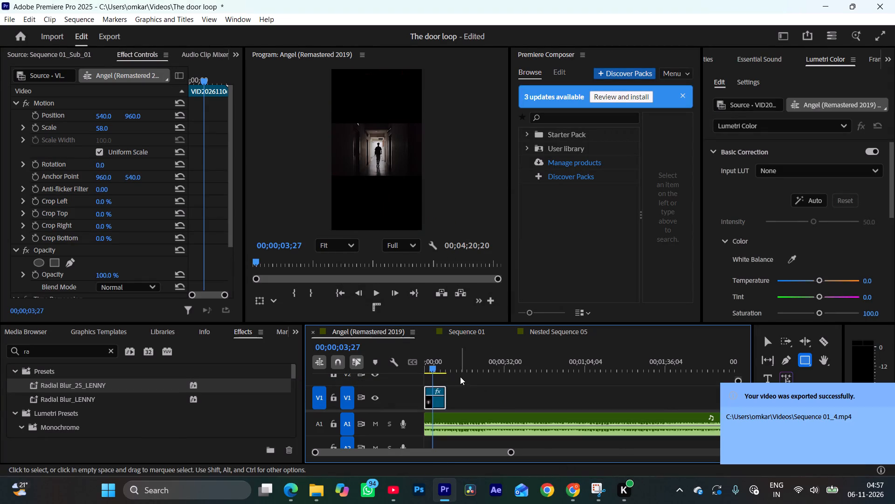
pyautogui.click(322, 488)
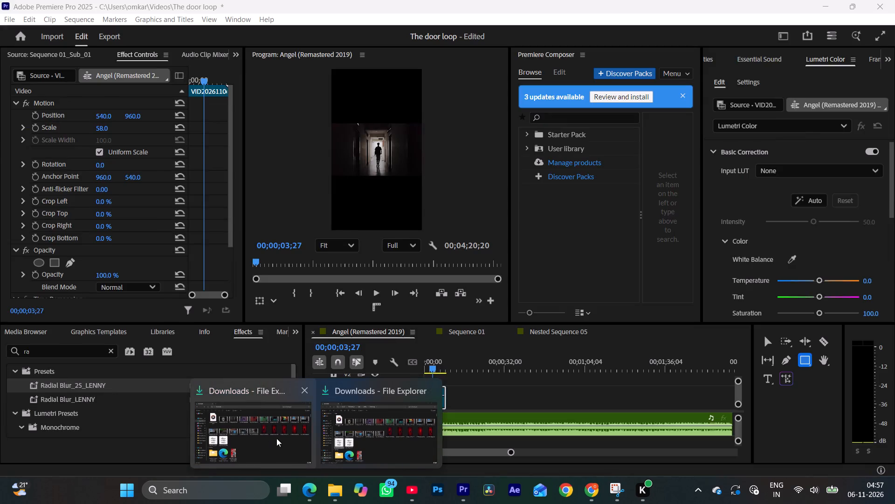
pyautogui.click(276, 438)
pyautogui.click(44, 218)
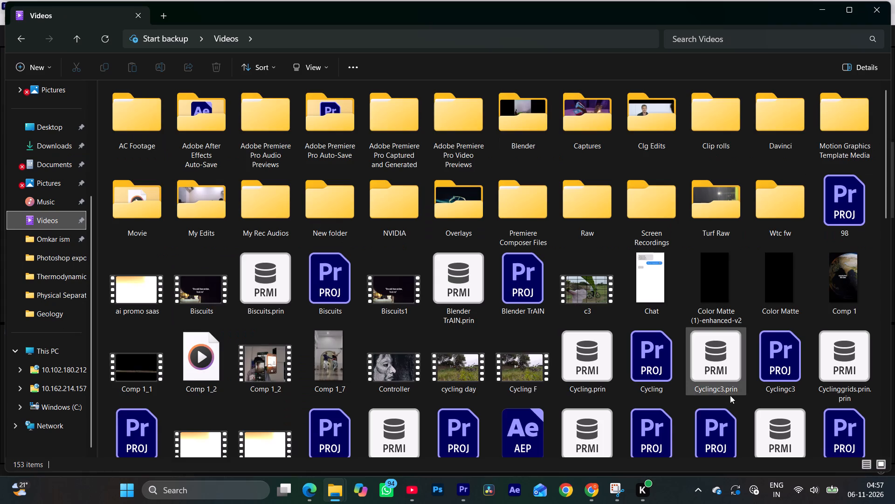
pyautogui.scroll(-7, 701, 403)
pyautogui.moveTo(400, 282); pyautogui.dragTo(457, 419)
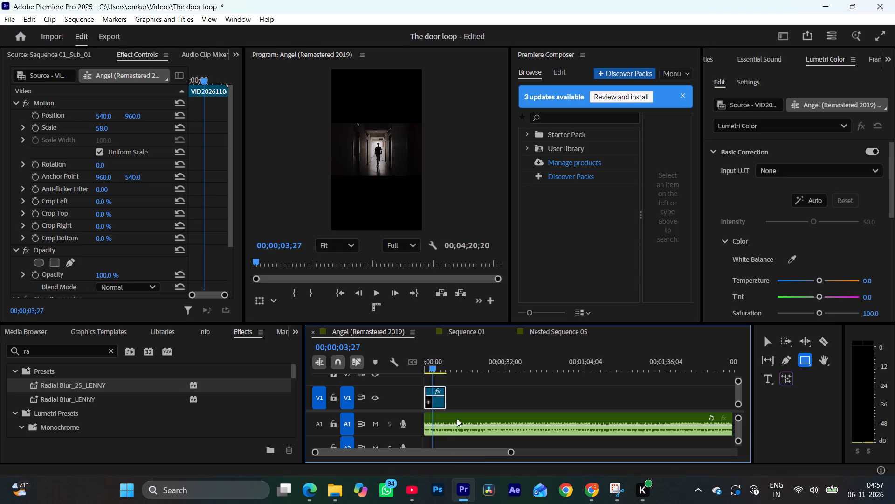
# Import the exported Sequence 01_4.mp4 from the Videos folder into the door loop project.
pyautogui.moveTo(457, 419); pyautogui.dragTo(103, 335)
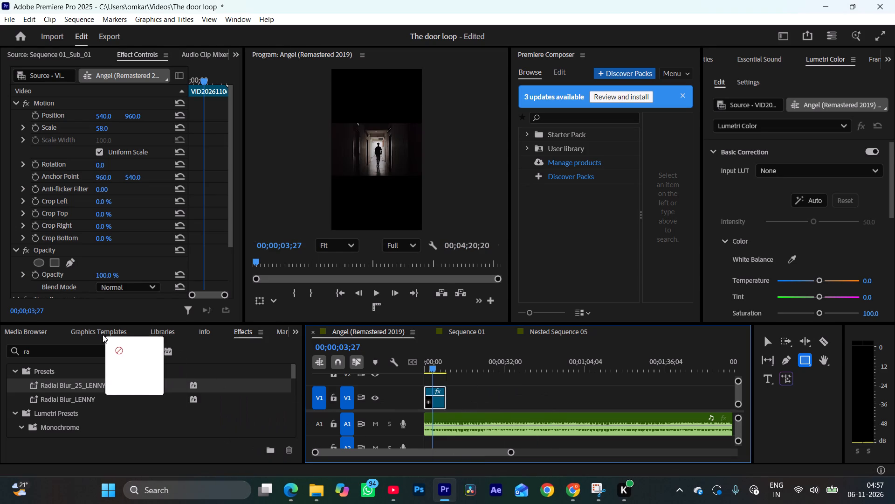
pyautogui.moveTo(103, 335); pyautogui.dragTo(67, 330)
pyautogui.click(30, 330)
pyautogui.click(0, 331)
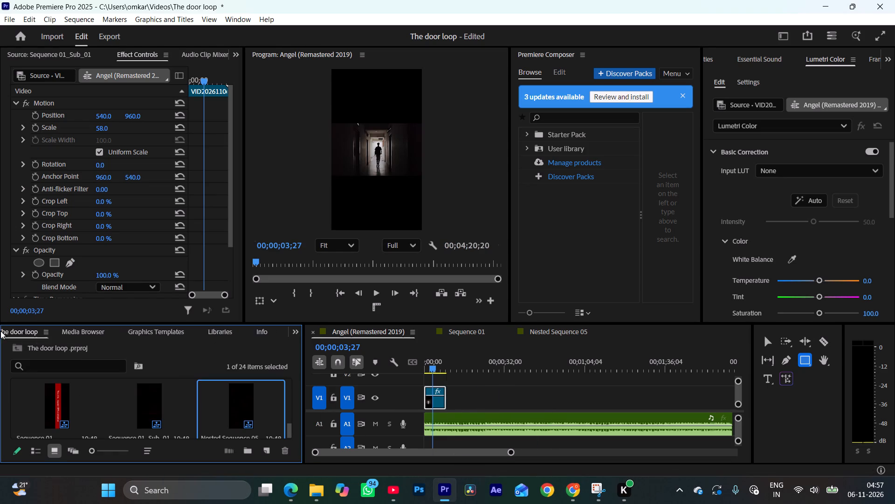
pyautogui.click(316, 494)
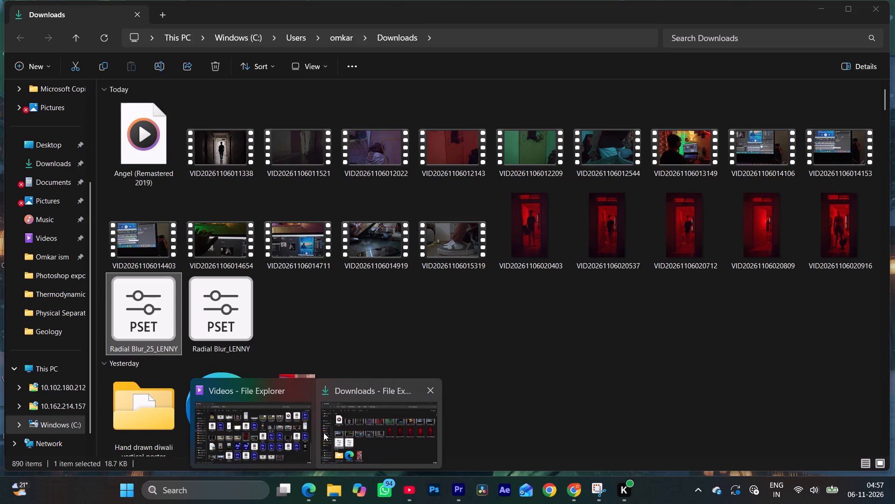
pyautogui.click(276, 435)
pyautogui.moveTo(404, 267); pyautogui.dragTo(462, 496)
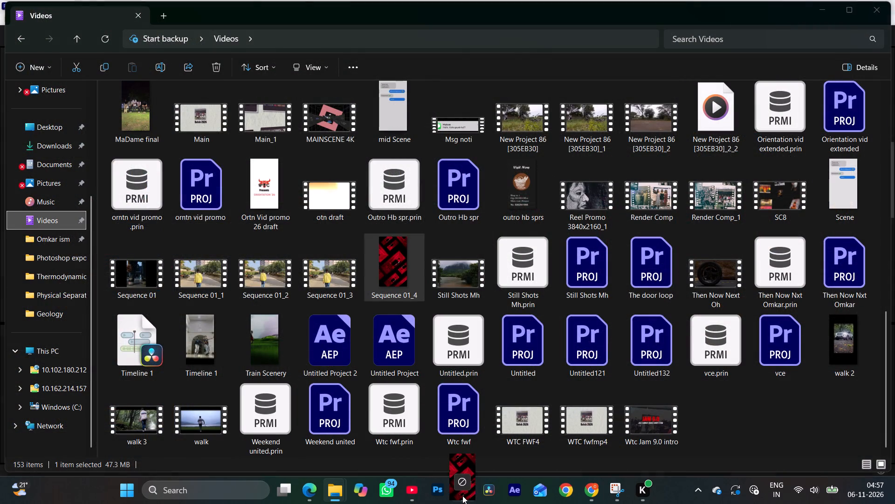
pyautogui.moveTo(462, 496); pyautogui.dragTo(205, 398)
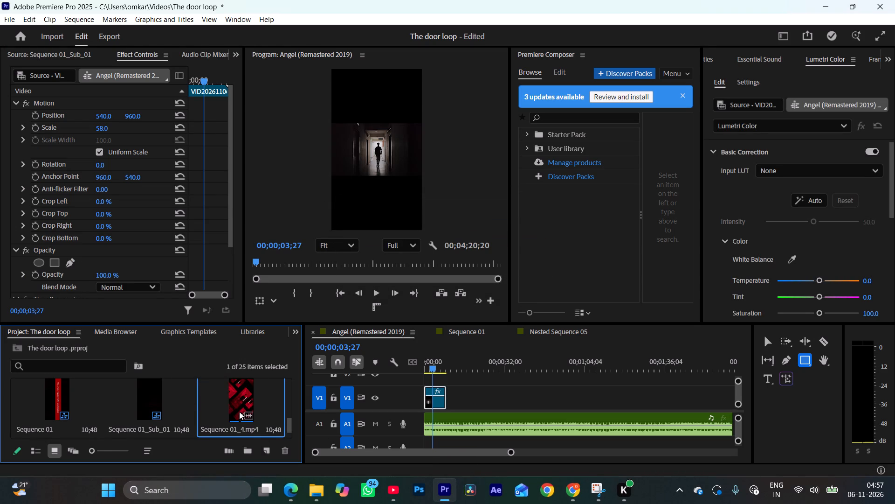
# Place Sequence 01_4.mp4 on track V1 of the Angel (Remastered 2019) sequence, starting at about 35 seconds.
pyautogui.moveTo(241, 400); pyautogui.dragTo(512, 406)
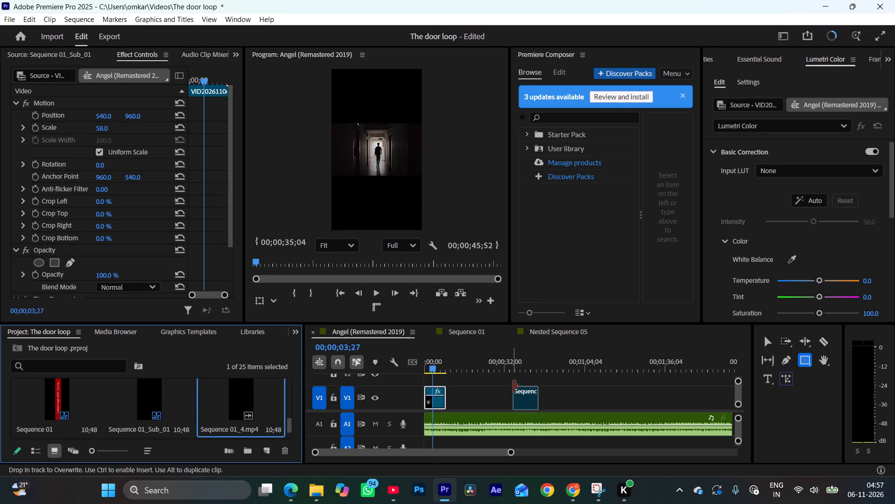
pyautogui.moveTo(507, 364); pyautogui.dragTo(521, 368)
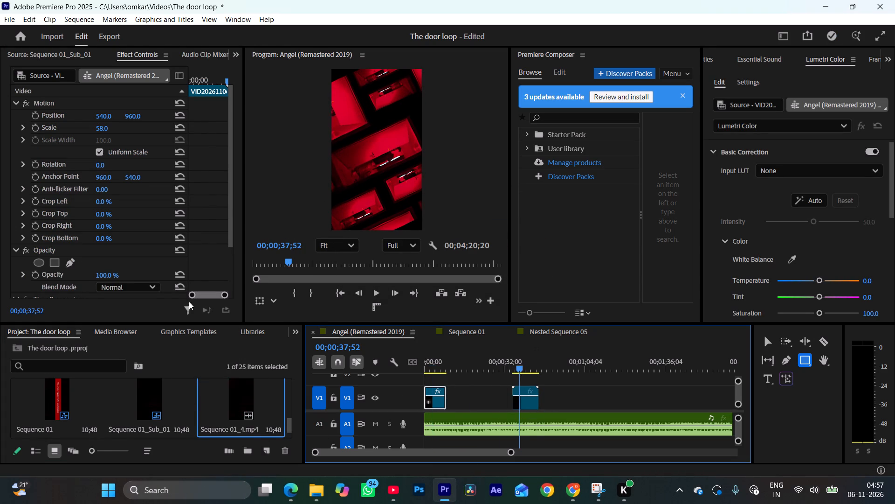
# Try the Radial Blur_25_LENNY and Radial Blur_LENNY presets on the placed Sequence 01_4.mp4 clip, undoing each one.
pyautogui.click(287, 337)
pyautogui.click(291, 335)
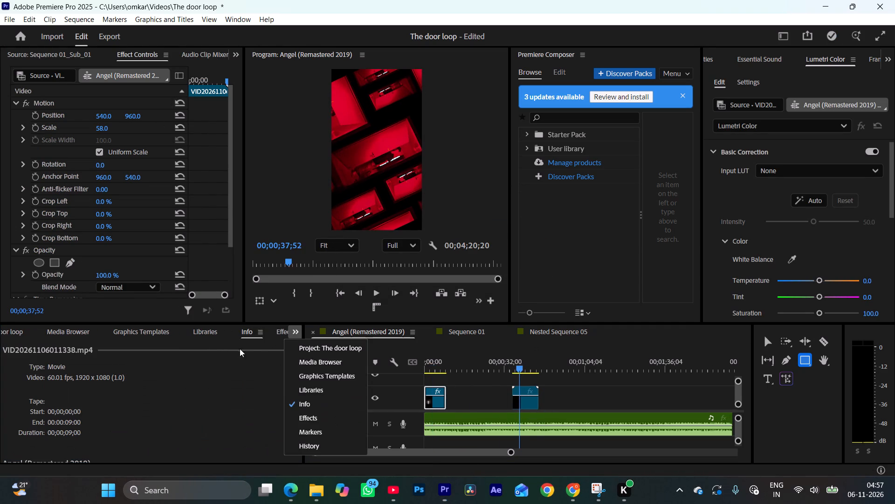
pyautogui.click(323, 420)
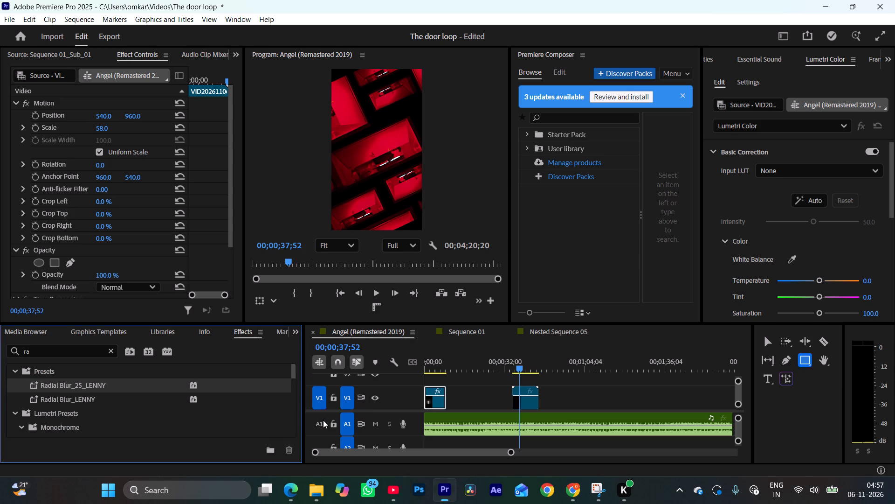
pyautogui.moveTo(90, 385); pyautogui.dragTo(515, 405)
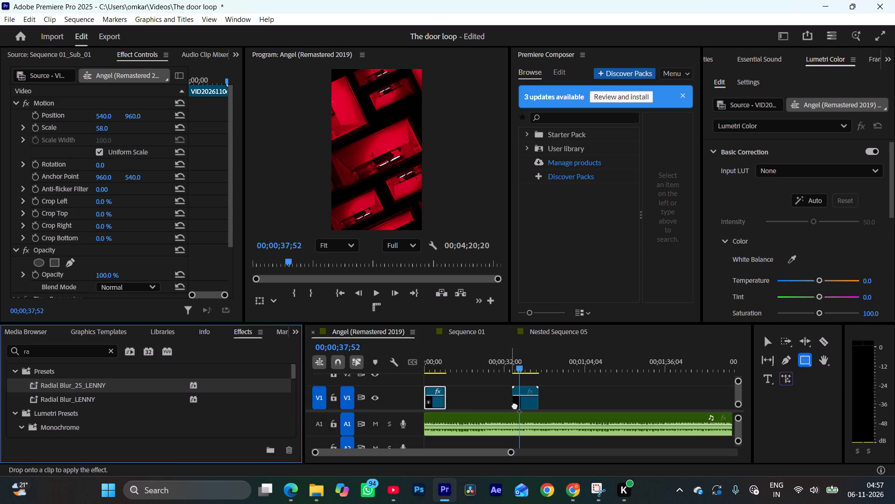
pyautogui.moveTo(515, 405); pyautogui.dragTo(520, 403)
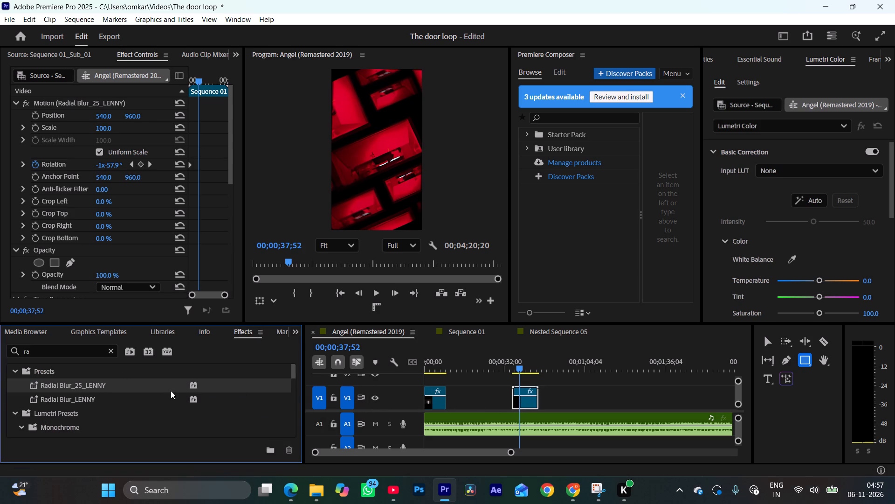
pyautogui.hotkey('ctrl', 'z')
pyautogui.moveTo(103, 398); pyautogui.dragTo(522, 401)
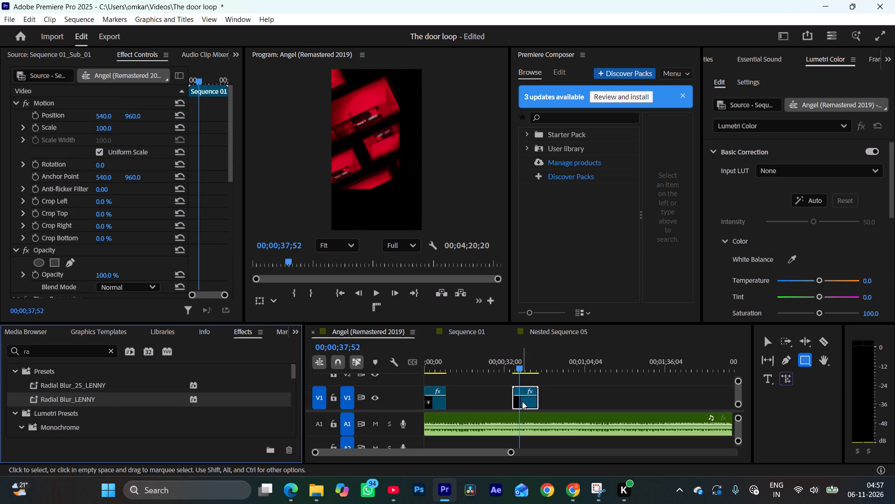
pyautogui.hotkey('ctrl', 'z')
# Apply the Radial Blur_25_LENNY preset to the Sequence 01_4.mp4 clip on V1 and check its motion and Transform settings.
pyautogui.moveTo(131, 385); pyautogui.dragTo(522, 401)
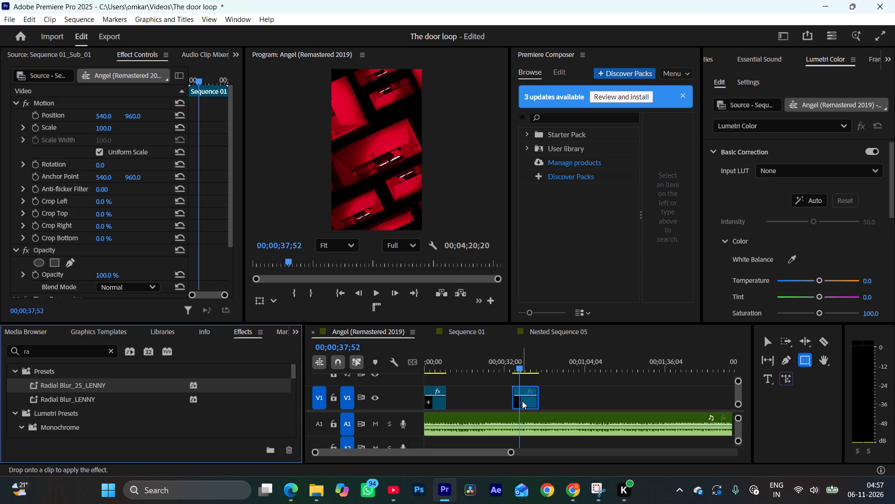
pyautogui.moveTo(513, 368); pyautogui.dragTo(519, 366)
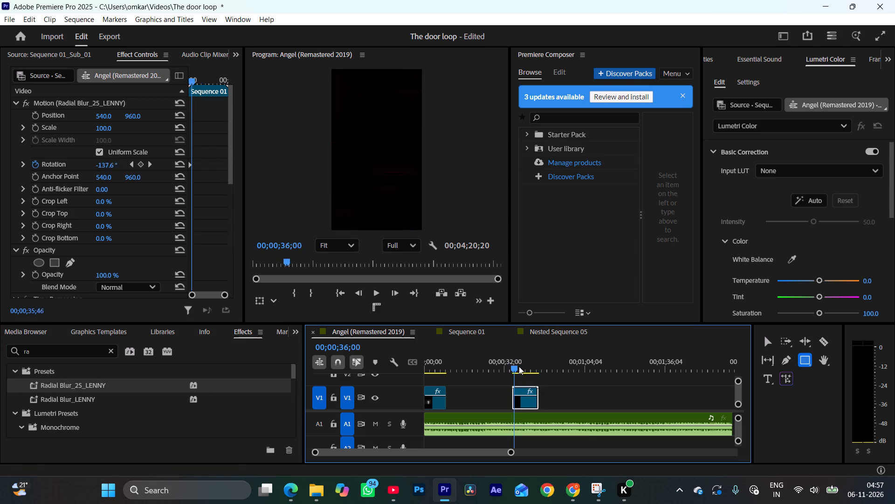
pyautogui.moveTo(519, 366); pyautogui.dragTo(524, 369)
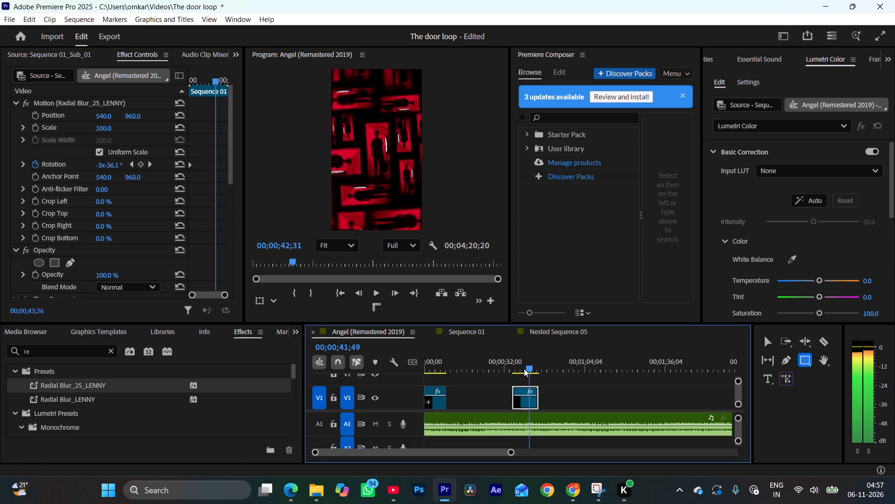
pyautogui.moveTo(524, 369); pyautogui.dragTo(534, 363)
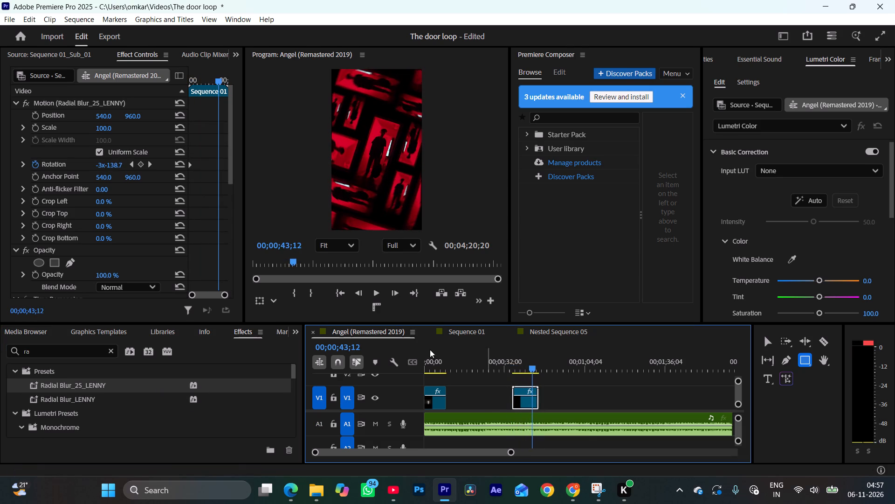
pyautogui.moveTo(232, 176); pyautogui.dragTo(222, 301)
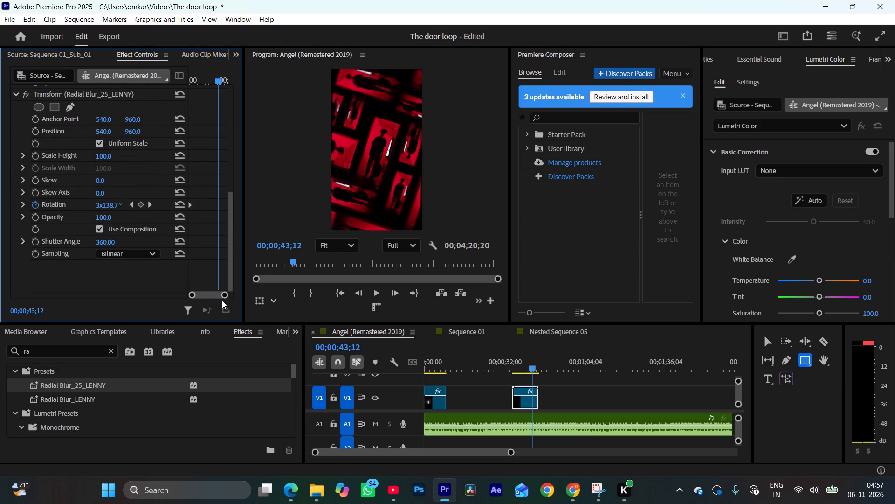
pyautogui.moveTo(222, 301); pyautogui.dragTo(222, 301)
# Play the opening clip, and move the Sequence 01_4.mp4 clip later on V1 to start at about 56 seconds.
pyautogui.moveTo(504, 364); pyautogui.dragTo(432, 380)
pyautogui.press('space')
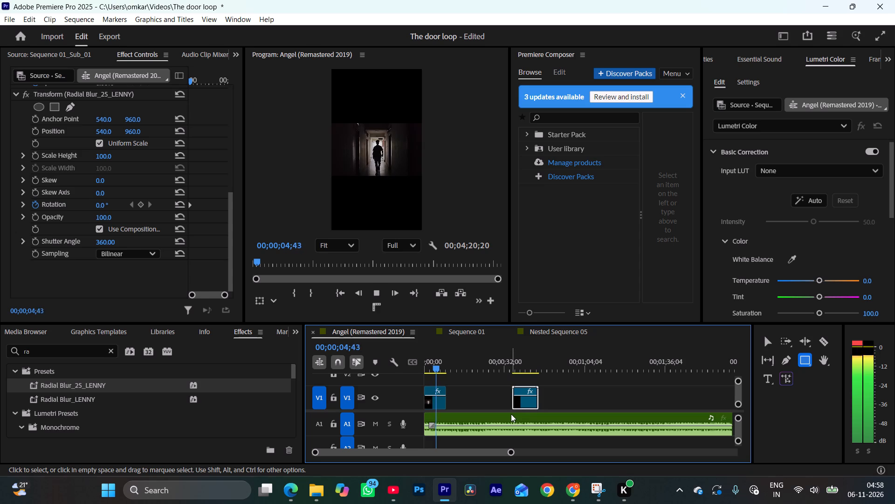
pyautogui.press('space')
pyautogui.moveTo(525, 405); pyautogui.dragTo(577, 403)
# Listen to the Angel (Remastered 2019) audio across the empty stretch between the two V1 clips.
pyautogui.moveTo(485, 368); pyautogui.dragTo(492, 368)
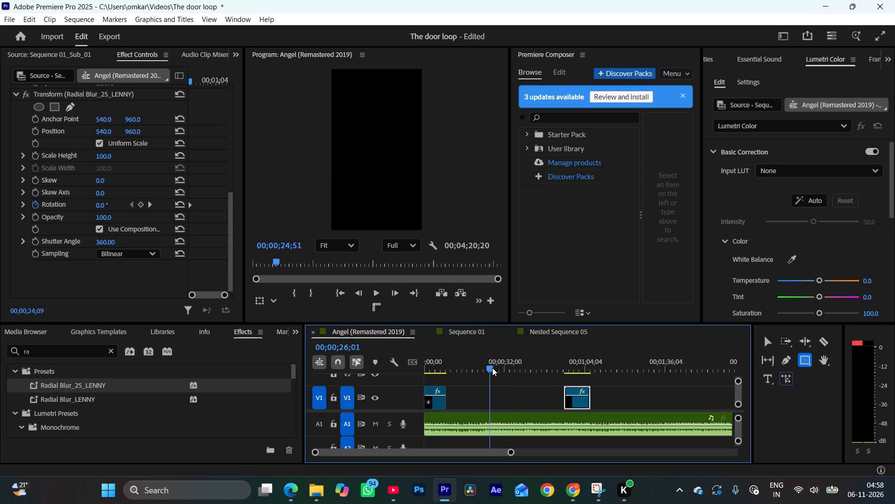
pyautogui.moveTo(492, 368); pyautogui.dragTo(493, 368)
pyautogui.press('space')
pyautogui.press('space')
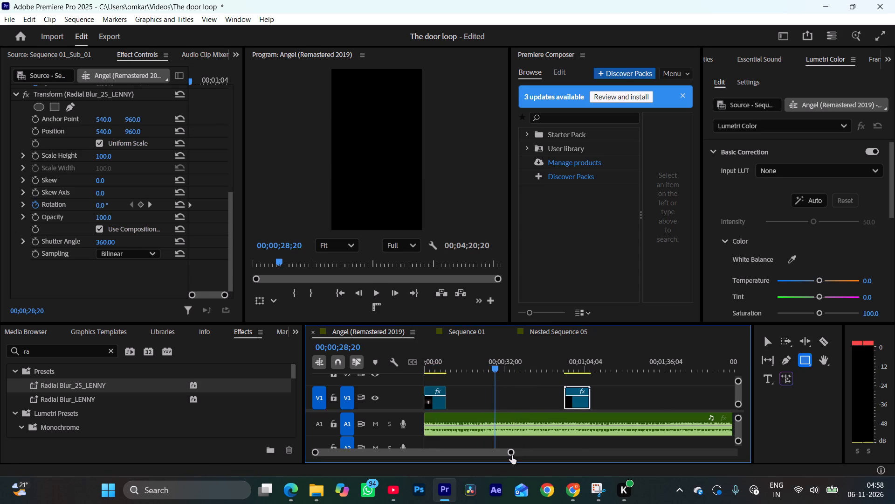
pyautogui.moveTo(512, 455); pyautogui.dragTo(507, 457)
pyautogui.click(515, 374)
pyautogui.press('space')
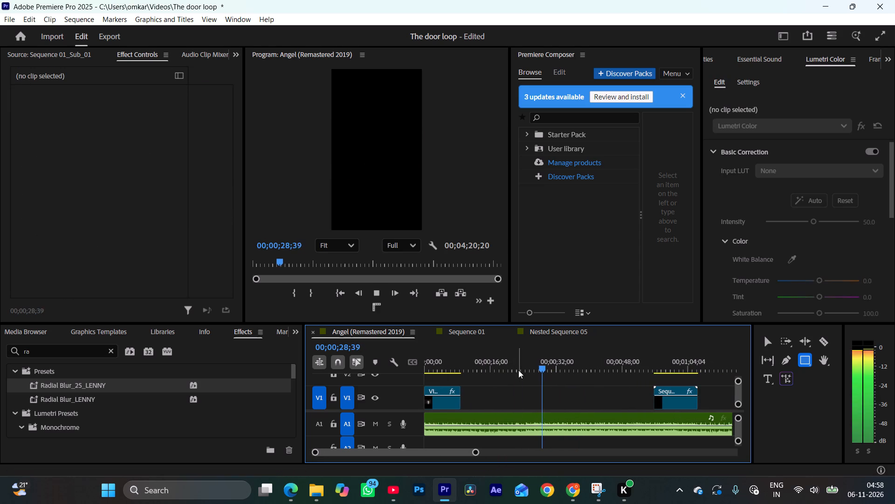
pyautogui.moveTo(518, 370); pyautogui.dragTo(524, 371)
pyautogui.press('space')
pyautogui.press('space')
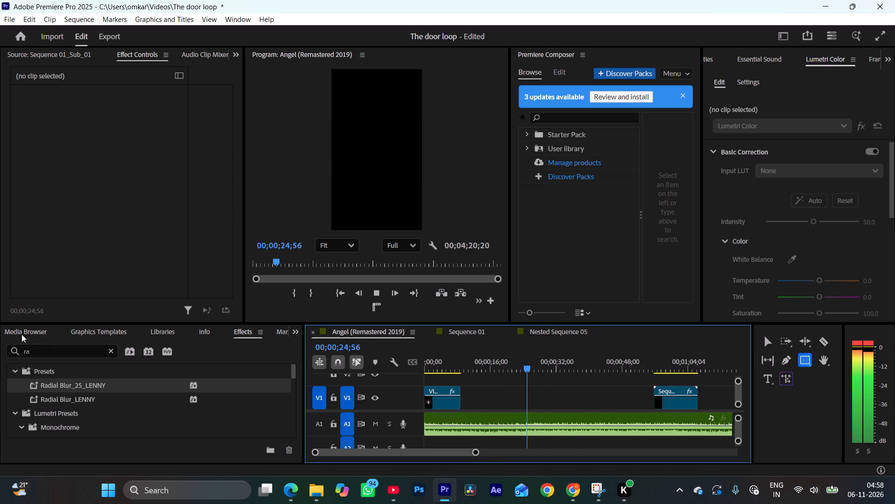
pyautogui.click(20, 332)
pyautogui.click(0, 334)
pyautogui.click(7, 331)
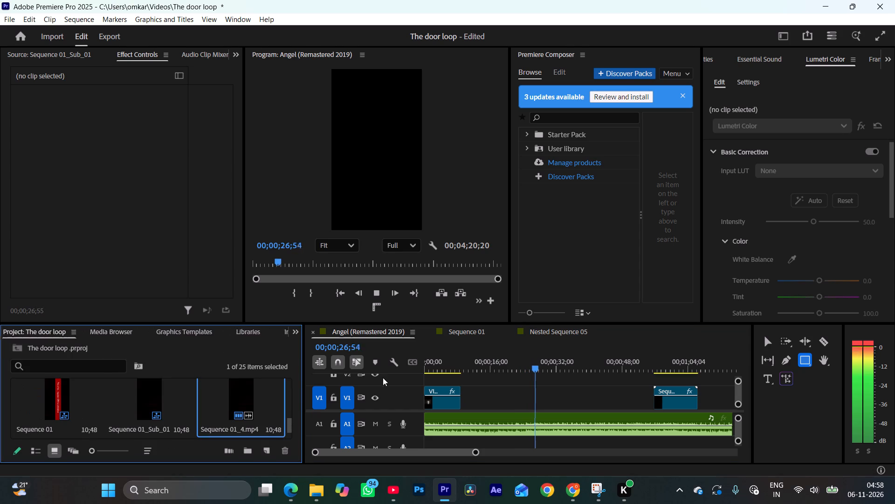
pyautogui.press('space')
pyautogui.moveTo(501, 367); pyautogui.dragTo(494, 364)
pyautogui.press('space')
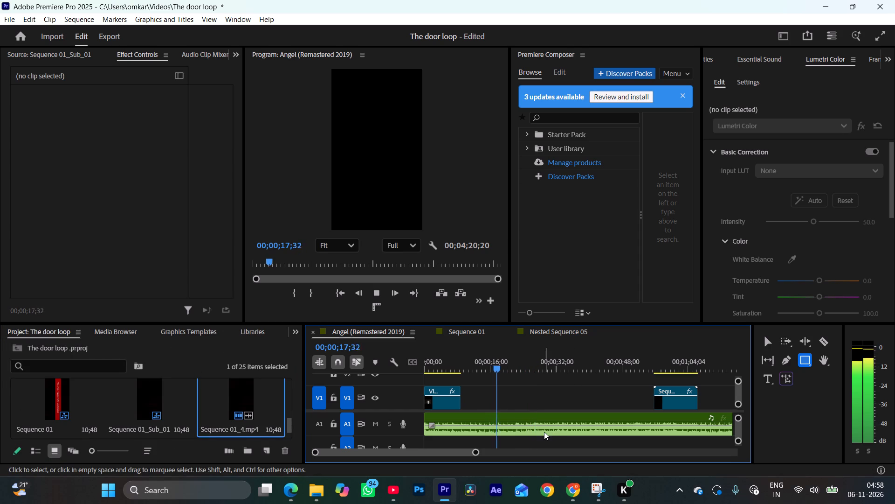
# Shift the Angel (Remastered 2019) audio clip on A1 later so it starts at about 11 seconds, and play it.
pyautogui.moveTo(544, 432); pyautogui.dragTo(592, 430)
pyautogui.moveTo(523, 367); pyautogui.dragTo(535, 366)
pyautogui.press('space')
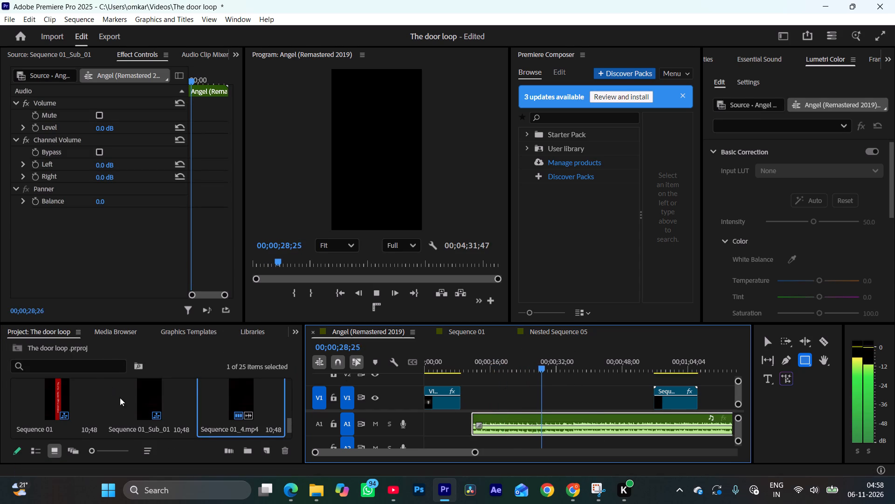
# Open the shoe clip VID20261106015319.mp4 in the source monitor and review its footage from the start.
pyautogui.scroll(6, 151, 405)
pyautogui.scroll(-4, 151, 405)
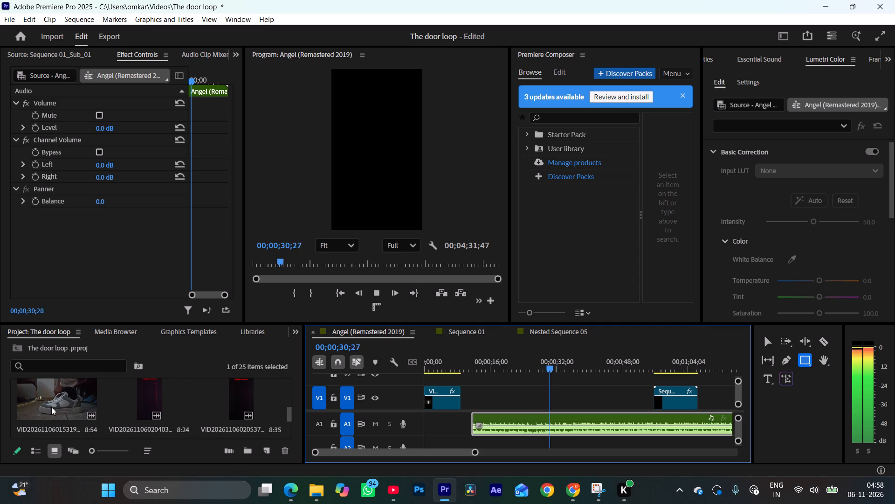
pyautogui.doubleClick(32, 400)
pyautogui.moveTo(79, 276); pyautogui.dragTo(93, 280)
pyautogui.press('space')
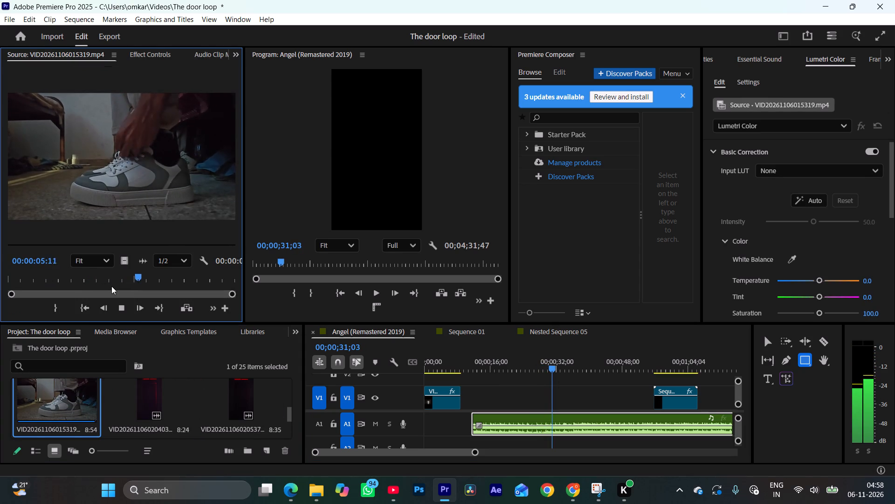
pyautogui.moveTo(39, 286); pyautogui.dragTo(0, 286)
pyautogui.press('space')
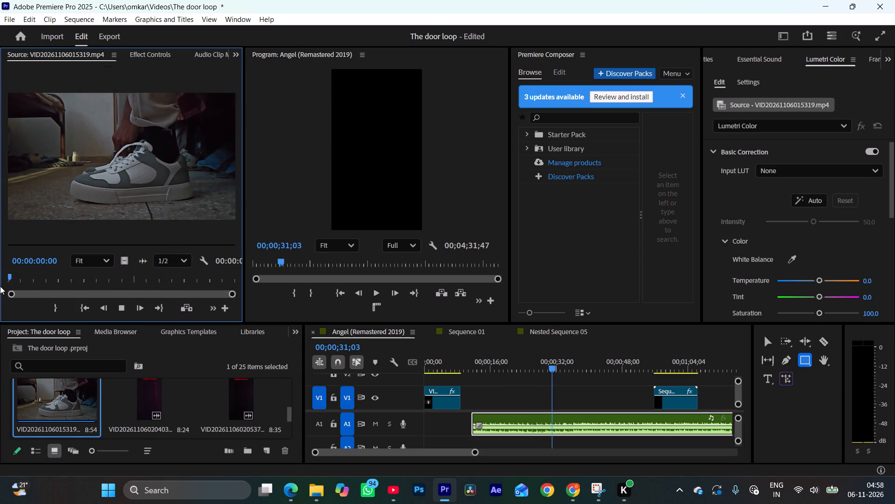
pyautogui.press('space')
pyautogui.moveTo(16, 277); pyautogui.dragTo(0, 283)
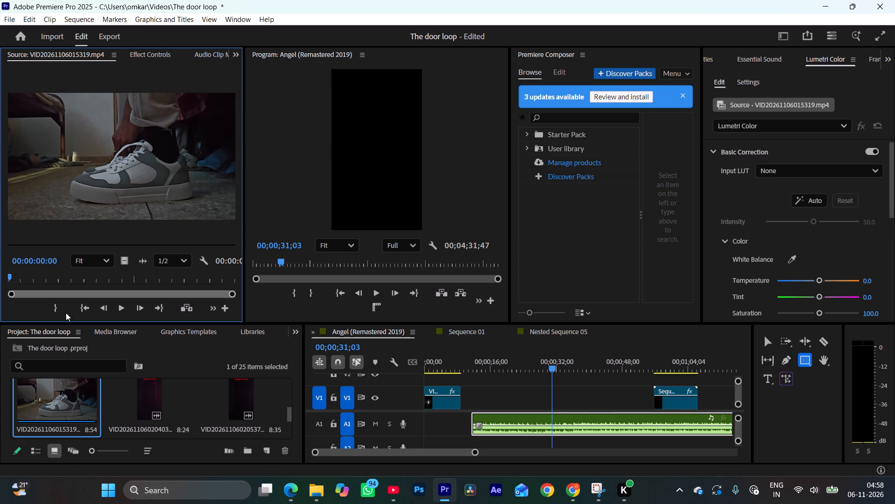
pyautogui.press('space')
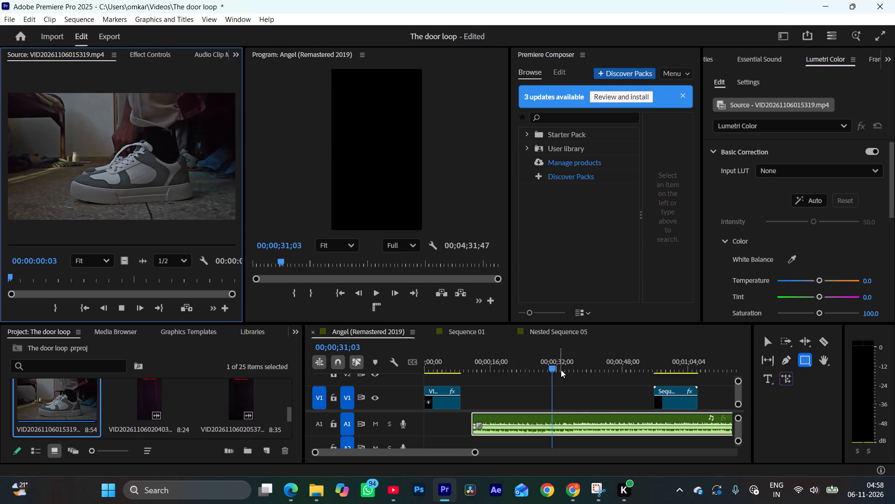
# Replay the Angel audio passage between about 29 and 36 seconds in the timeline to examine its timing.
pyautogui.click(570, 366)
pyautogui.press('space')
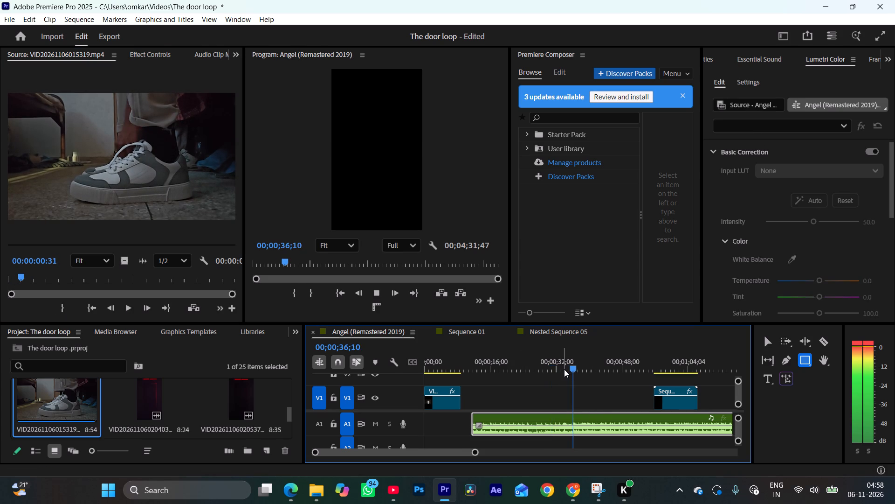
pyautogui.click(545, 363)
pyautogui.press('space')
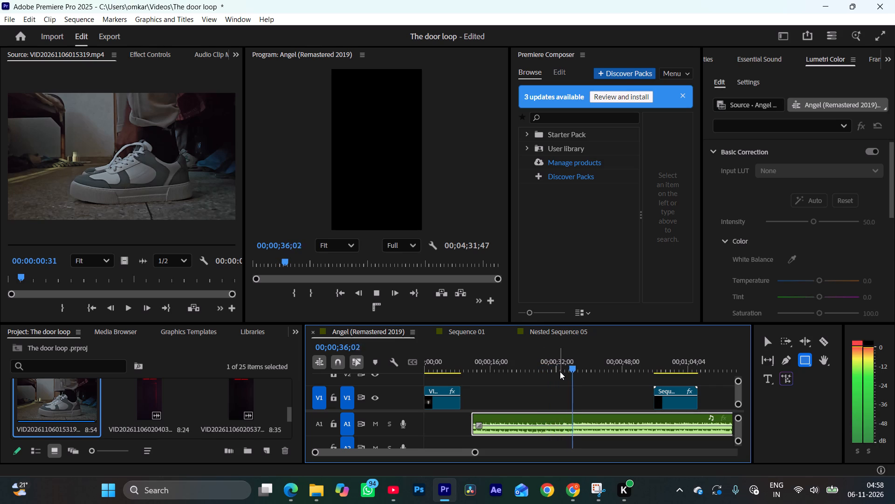
pyautogui.click(558, 368)
pyautogui.press('space')
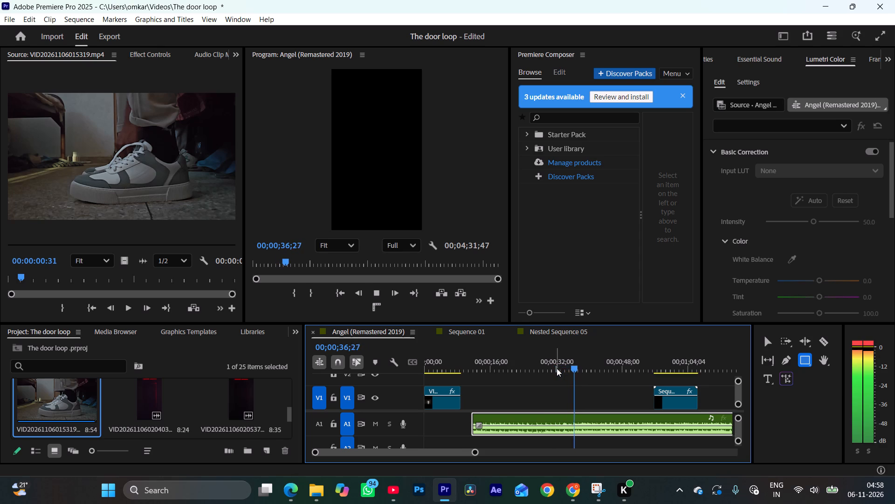
pyautogui.click(555, 368)
pyautogui.press('space')
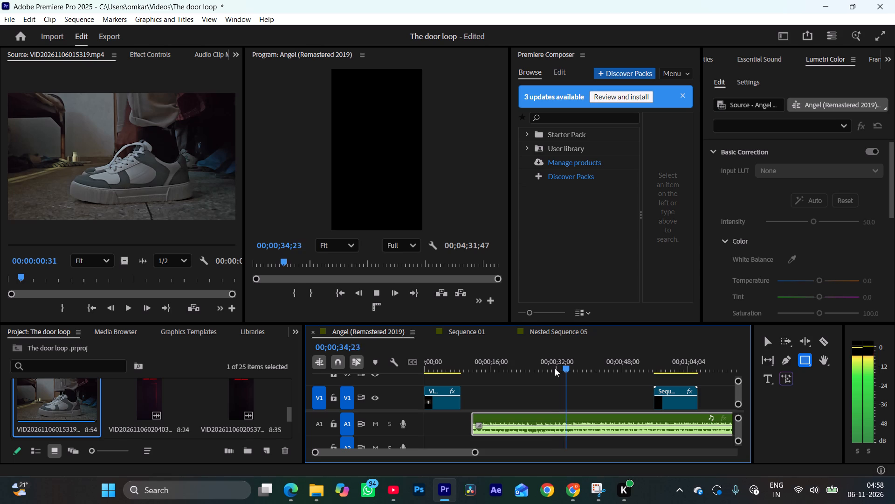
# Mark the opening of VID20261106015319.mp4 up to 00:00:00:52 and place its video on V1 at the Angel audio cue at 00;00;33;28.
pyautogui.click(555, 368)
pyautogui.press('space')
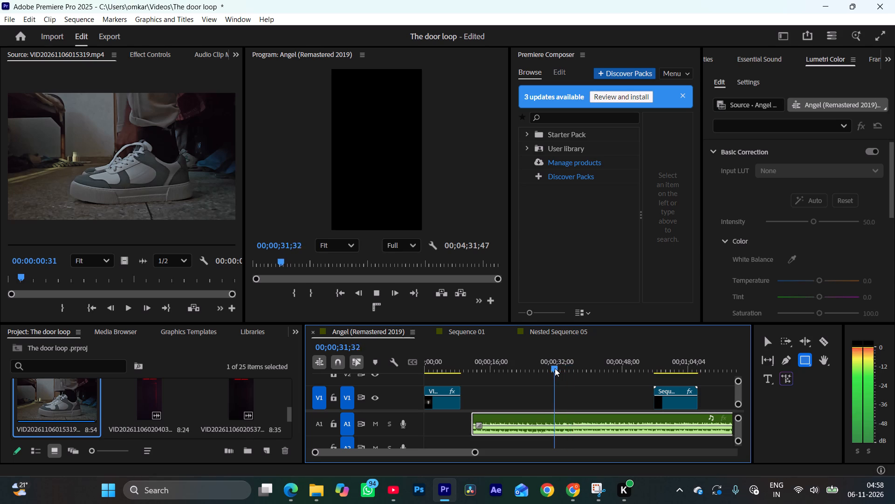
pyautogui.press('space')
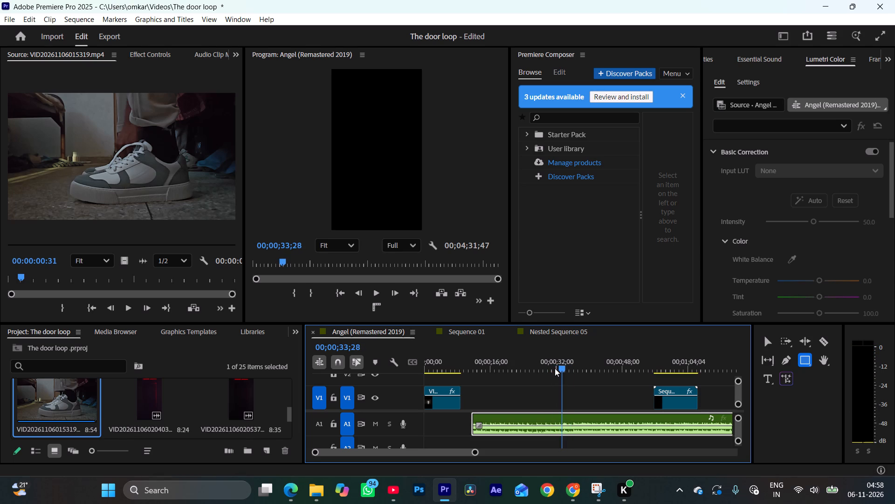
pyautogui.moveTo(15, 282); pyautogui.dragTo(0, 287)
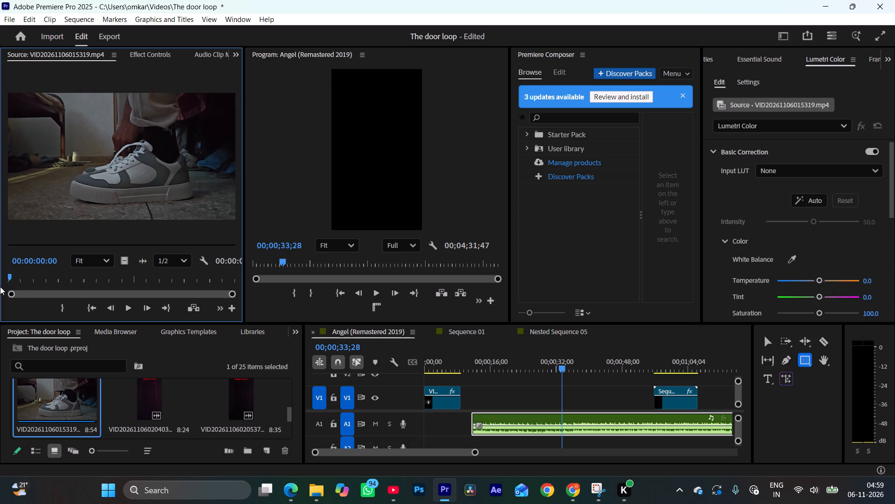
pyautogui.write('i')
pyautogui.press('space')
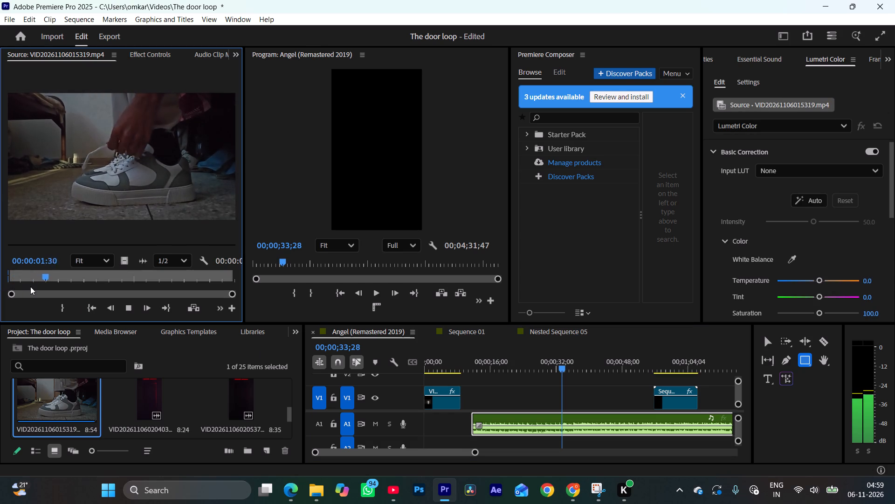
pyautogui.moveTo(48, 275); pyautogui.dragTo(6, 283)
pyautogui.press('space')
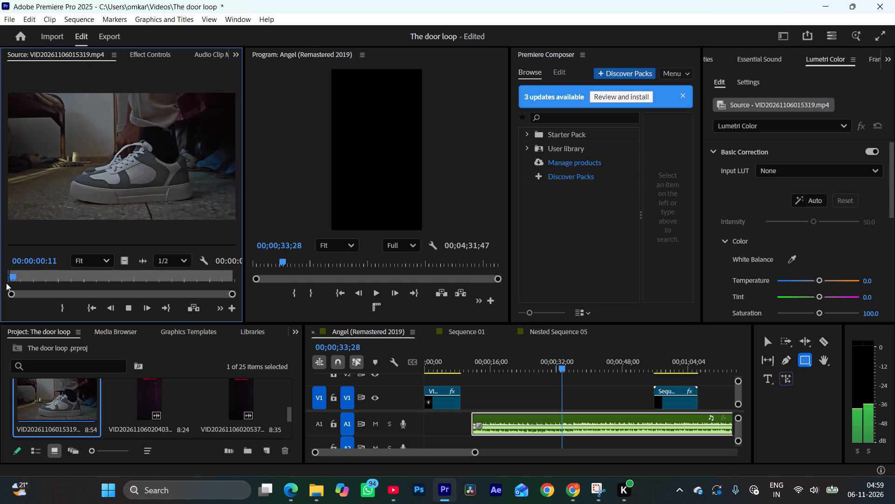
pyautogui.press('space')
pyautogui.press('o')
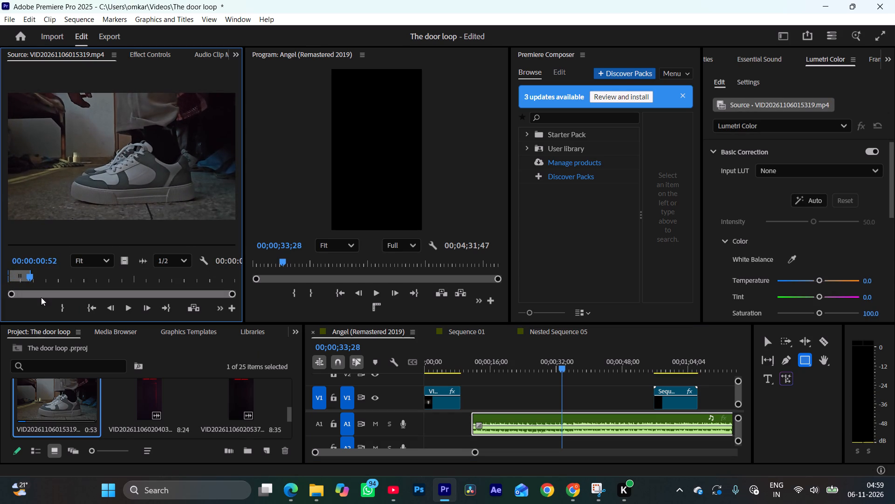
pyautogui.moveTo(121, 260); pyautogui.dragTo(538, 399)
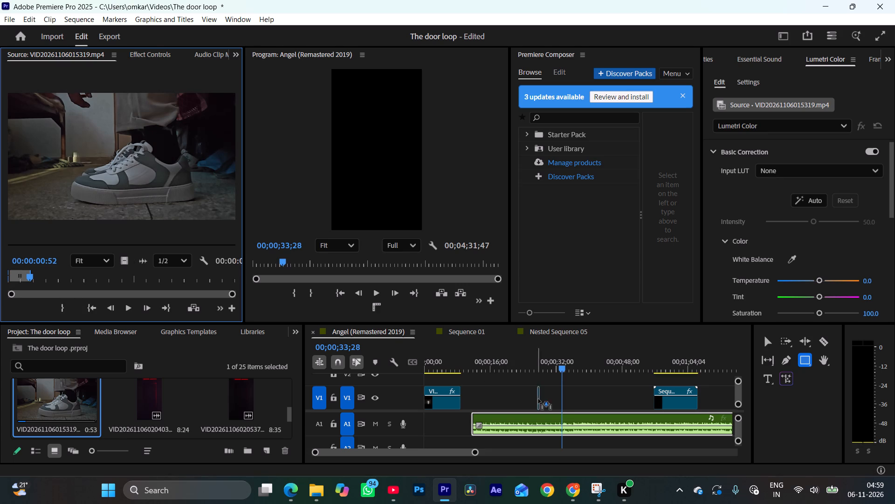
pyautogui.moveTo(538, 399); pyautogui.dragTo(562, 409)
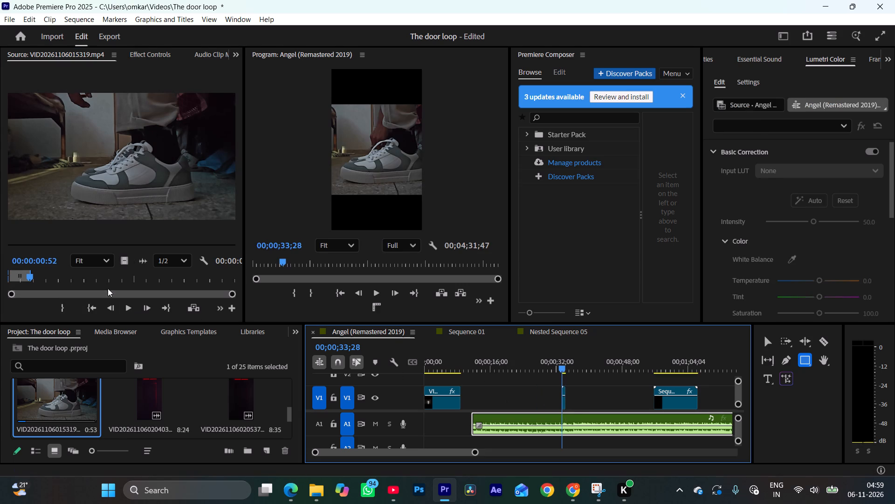
# Mark an in point at about 7 seconds in the shoe clip and place its remaining 1:45 of video on V1 directly after the first shoe cut.
pyautogui.moveTo(106, 282); pyautogui.dragTo(198, 285)
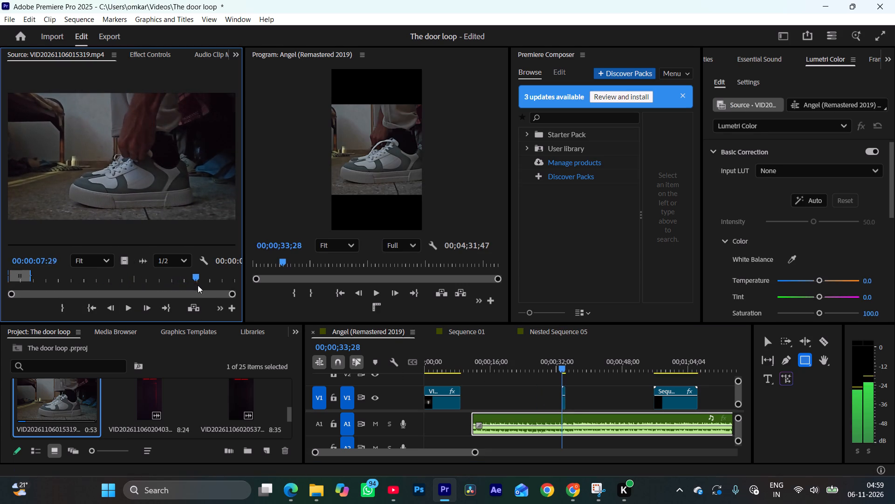
pyautogui.moveTo(198, 285); pyautogui.dragTo(180, 294)
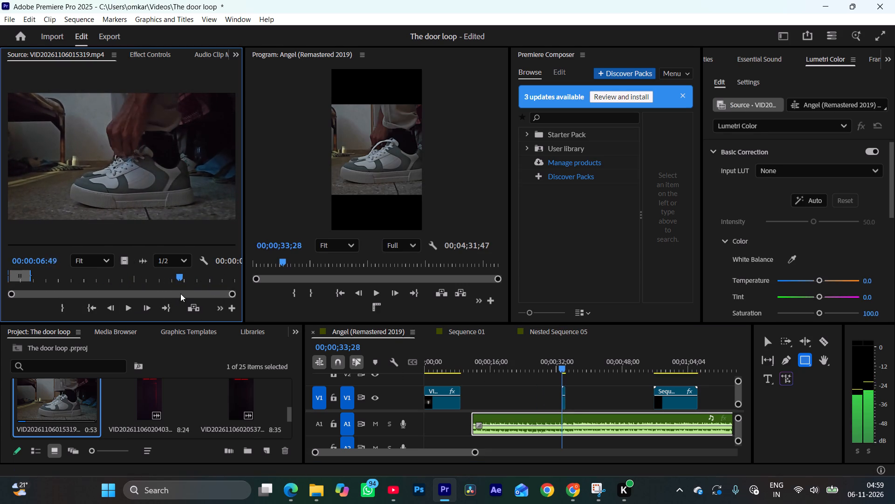
pyautogui.moveTo(180, 294); pyautogui.dragTo(188, 293)
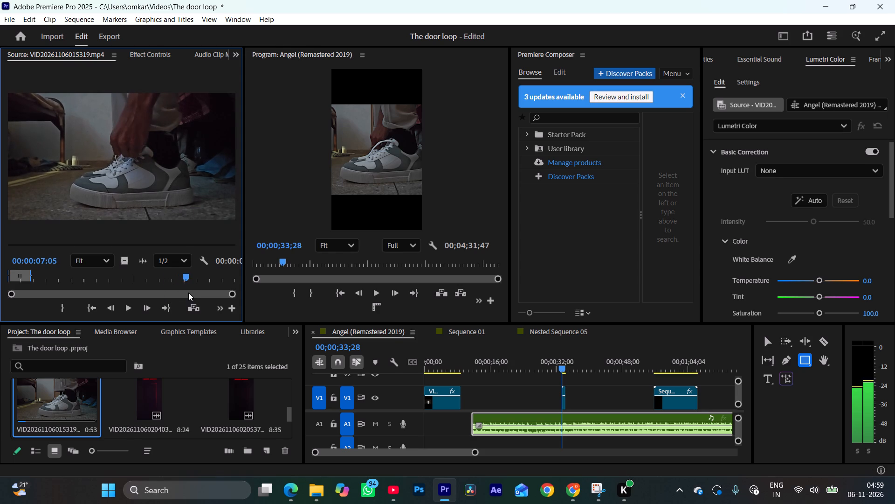
pyautogui.moveTo(188, 293); pyautogui.dragTo(189, 293)
pyautogui.write('i')
pyautogui.press('space')
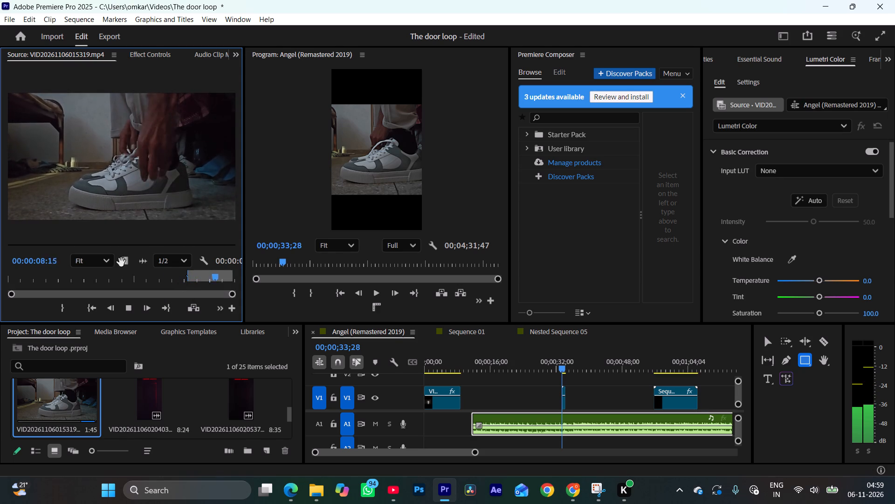
pyautogui.moveTo(121, 262); pyautogui.dragTo(566, 399)
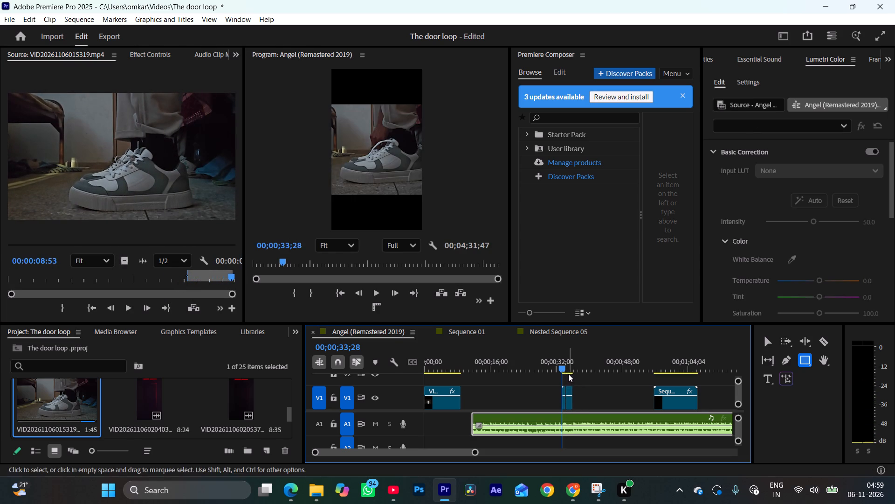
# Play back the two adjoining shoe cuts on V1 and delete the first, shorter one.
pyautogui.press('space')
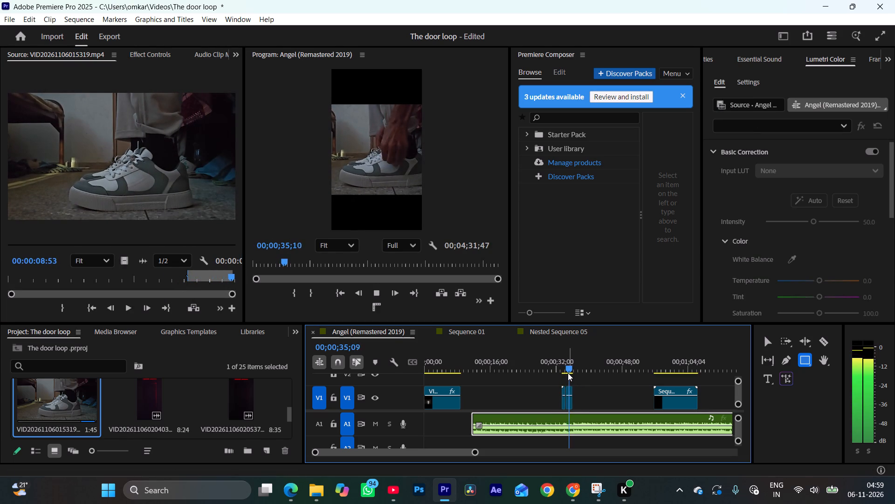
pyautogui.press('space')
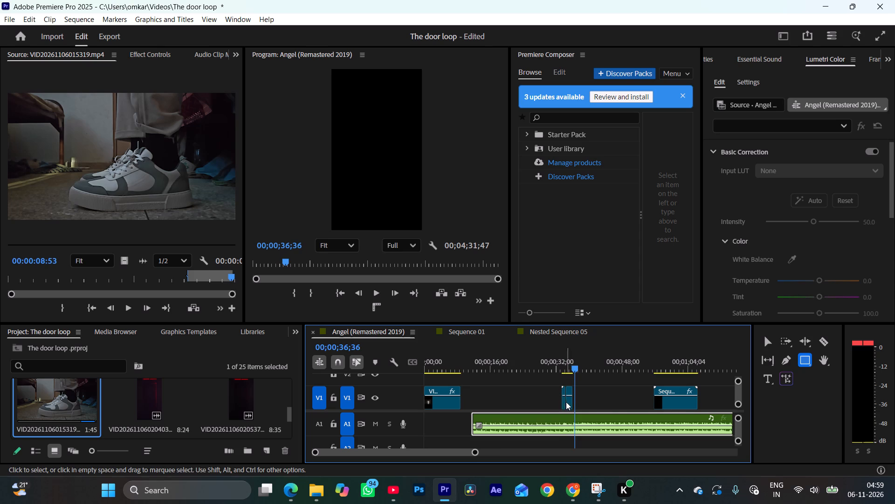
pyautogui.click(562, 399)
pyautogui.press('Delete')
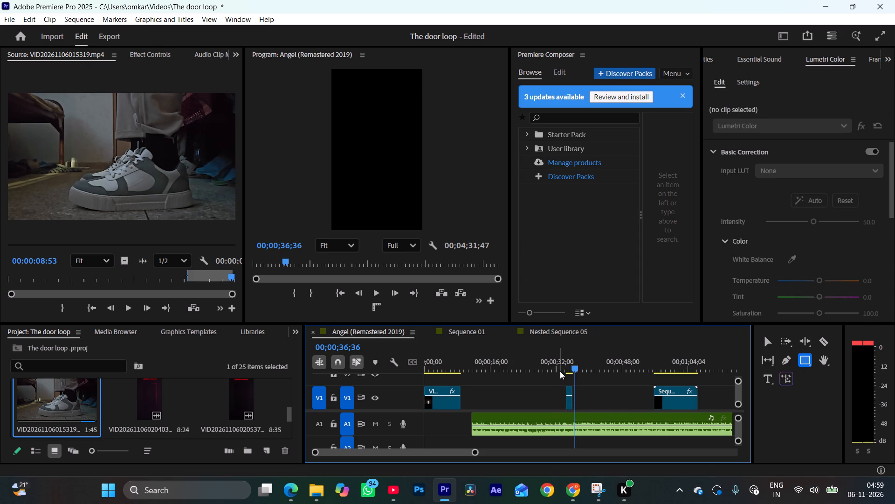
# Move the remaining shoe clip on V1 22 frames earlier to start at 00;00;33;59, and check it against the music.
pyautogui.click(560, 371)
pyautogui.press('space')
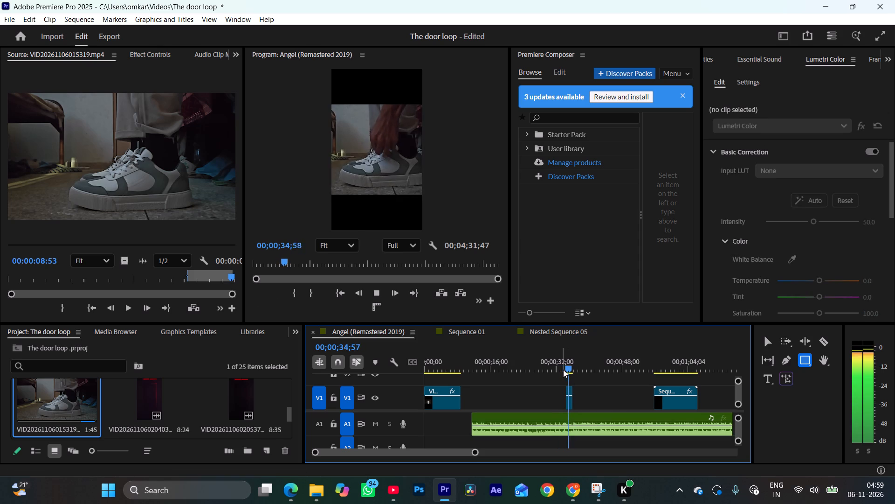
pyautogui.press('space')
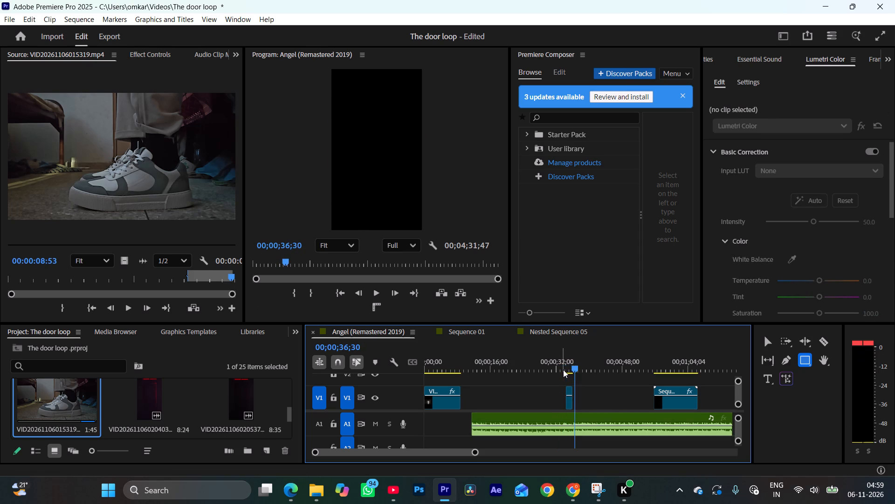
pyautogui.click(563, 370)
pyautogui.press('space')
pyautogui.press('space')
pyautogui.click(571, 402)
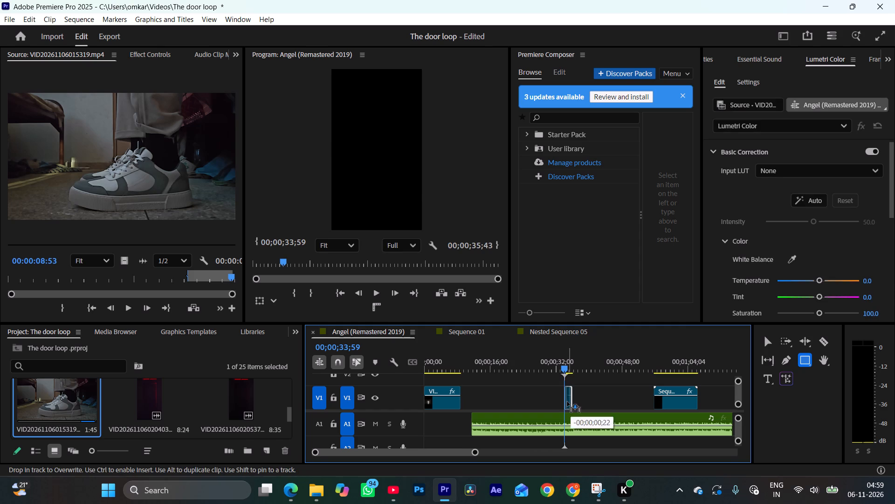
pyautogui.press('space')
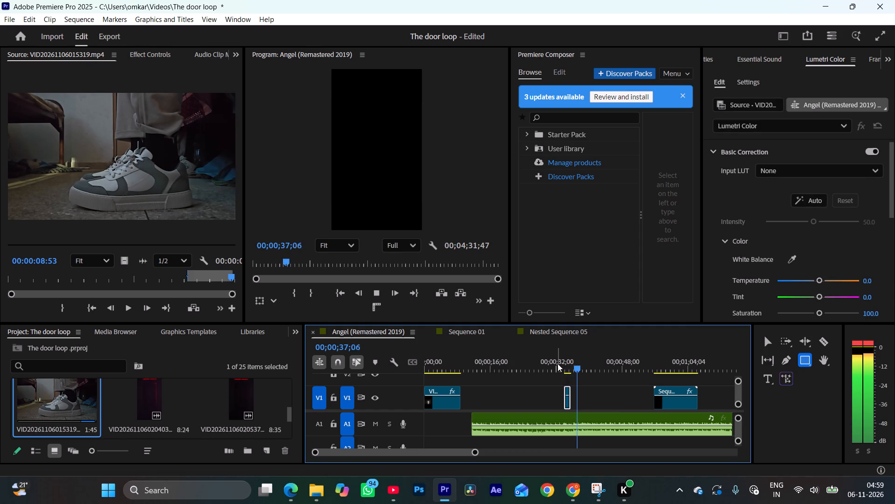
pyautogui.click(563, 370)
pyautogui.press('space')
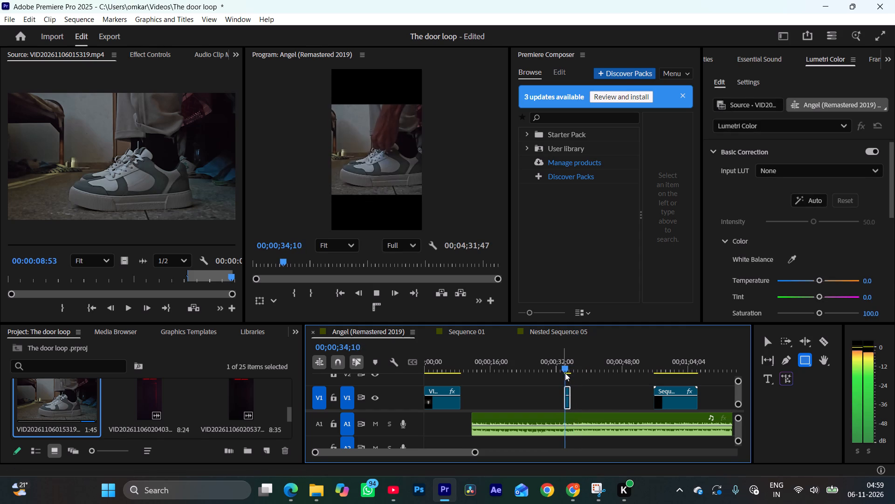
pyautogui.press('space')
# Shift the shoe clip on V1 about one second earlier and play it against the Angel audio.
pyautogui.moveTo(567, 403); pyautogui.dragTo(562, 402)
pyautogui.click(556, 363)
pyautogui.press('space')
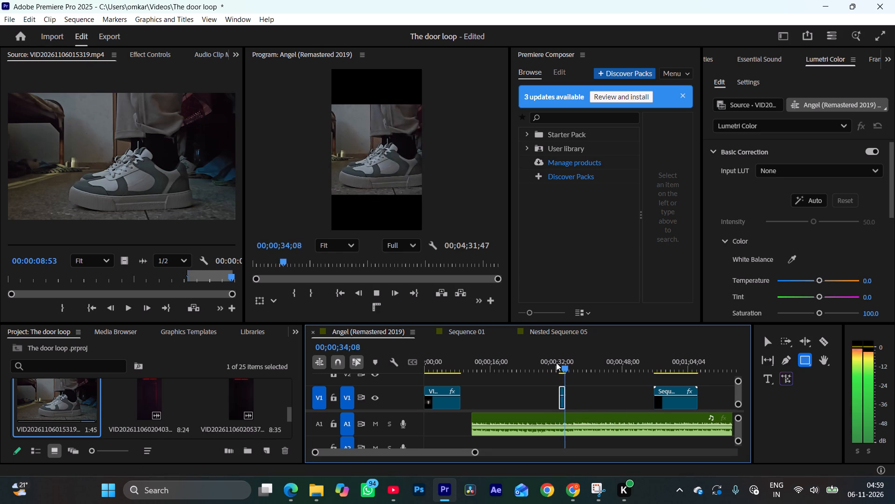
pyautogui.press('space')
# Extend the start of the shoe clip on V1 by 34 frames to a duration of 00;00;02;19, and play it.
pyautogui.click(558, 397)
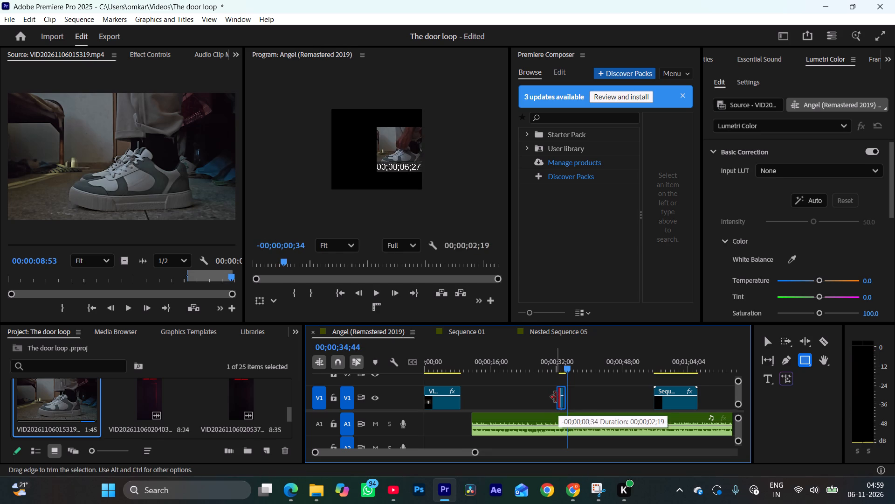
pyautogui.click(555, 366)
pyautogui.press('space')
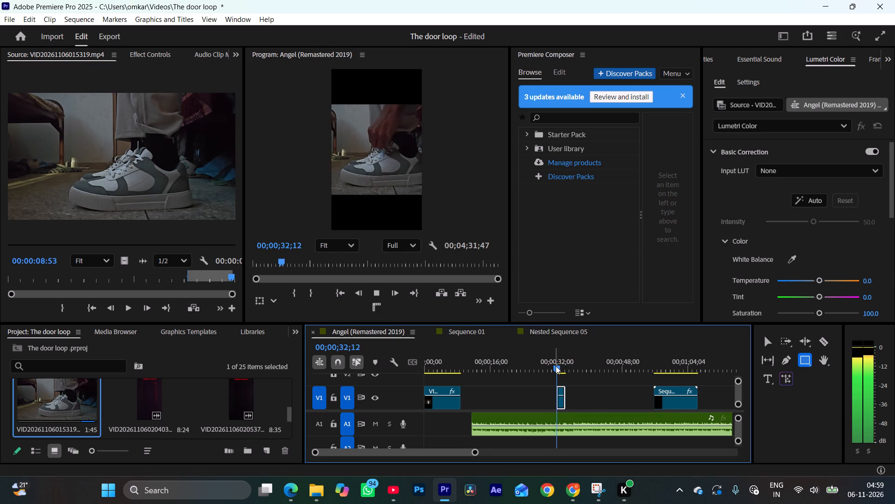
pyautogui.press('space')
# Open the desk clip VID20261106014919.mp4, skim its footage, and place its full video on V1 directly before the shoe clip.
pyautogui.scroll(2, 221, 407)
pyautogui.scroll(-1, 220, 406)
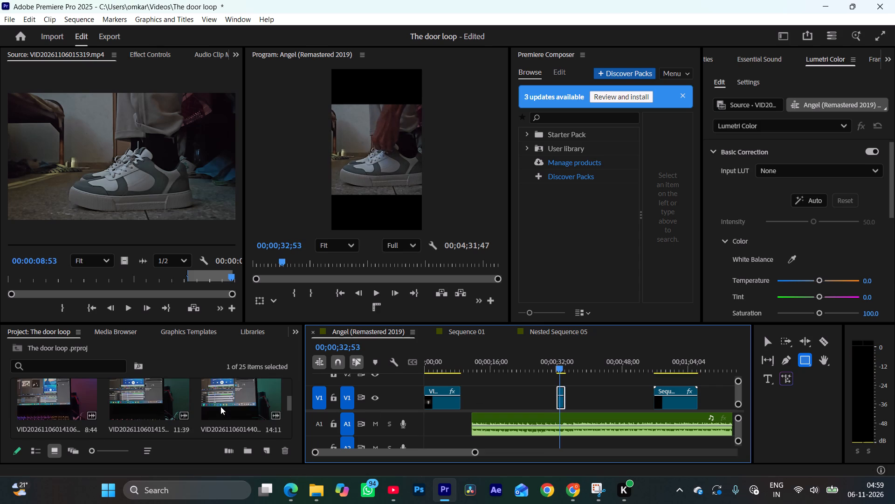
pyautogui.doubleClick(251, 403)
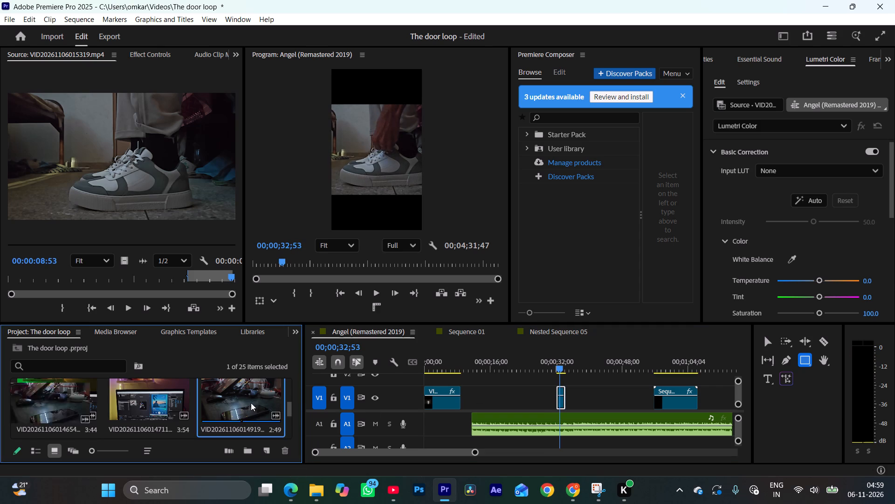
pyautogui.moveTo(162, 277); pyautogui.dragTo(24, 299)
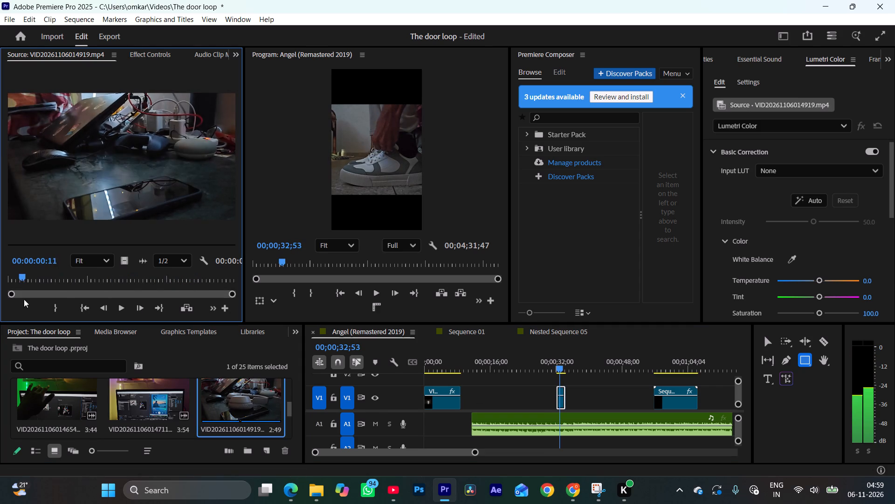
pyautogui.moveTo(24, 299); pyautogui.dragTo(59, 292)
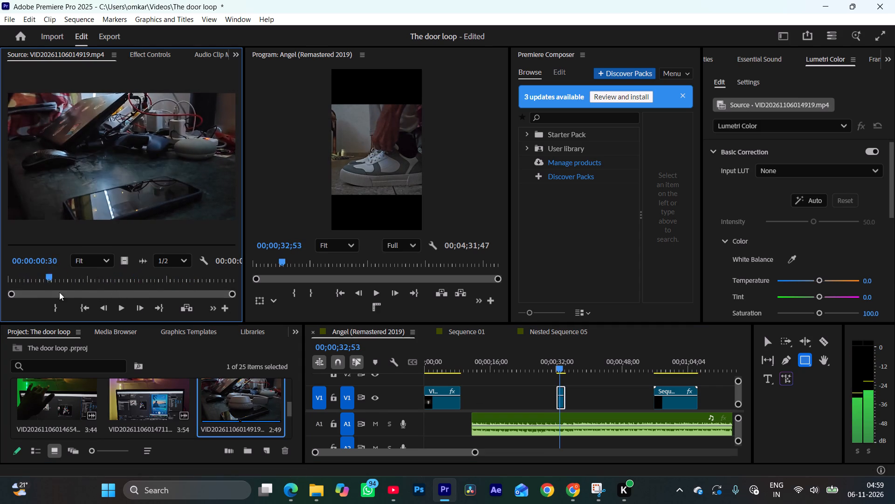
pyautogui.moveTo(59, 292); pyautogui.dragTo(92, 299)
pyautogui.moveTo(126, 263); pyautogui.dragTo(541, 403)
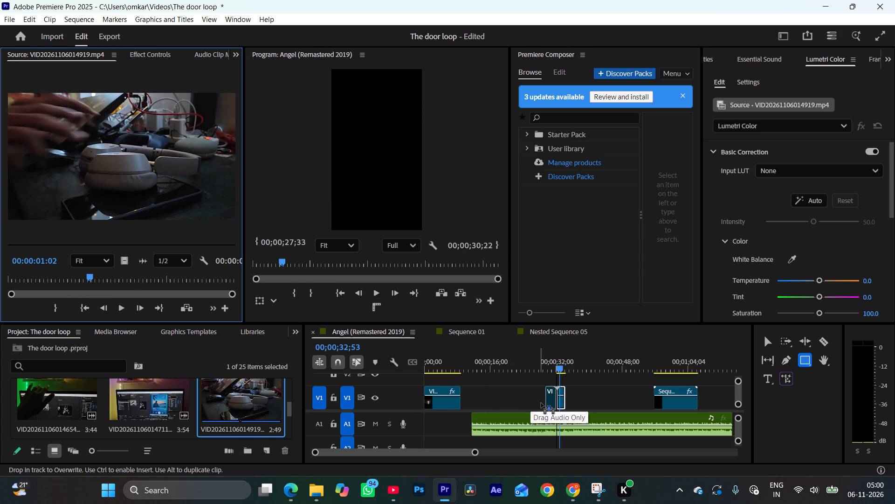
pyautogui.moveTo(541, 403); pyautogui.dragTo(535, 405)
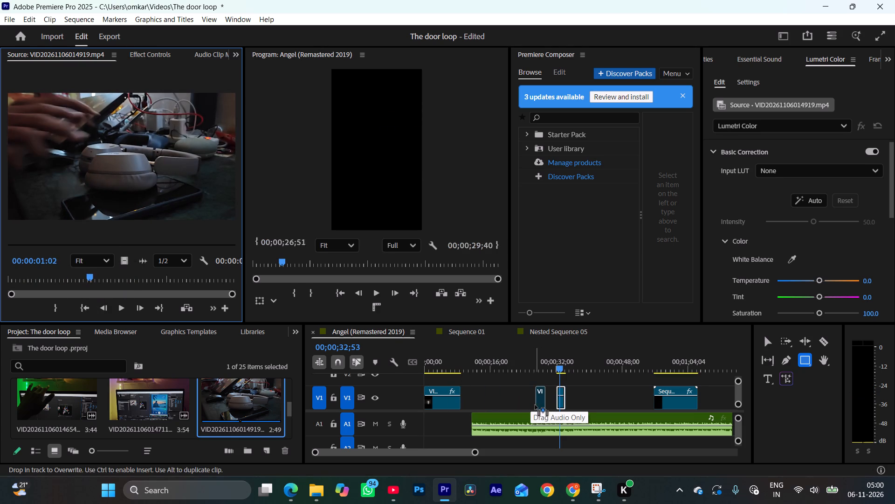
pyautogui.moveTo(535, 405); pyautogui.dragTo(538, 406)
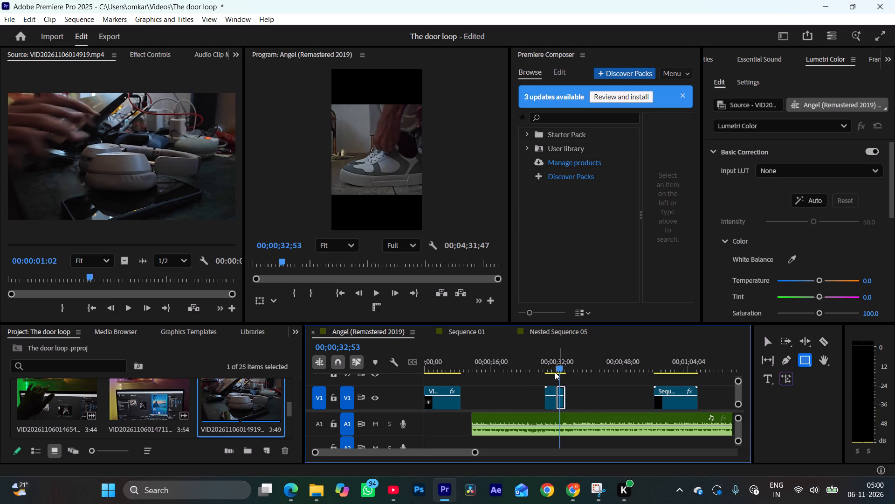
# Scrub across the cut between the desk clip and the shoe clip on V1 to examine the transition.
pyautogui.moveTo(545, 364); pyautogui.dragTo(557, 370)
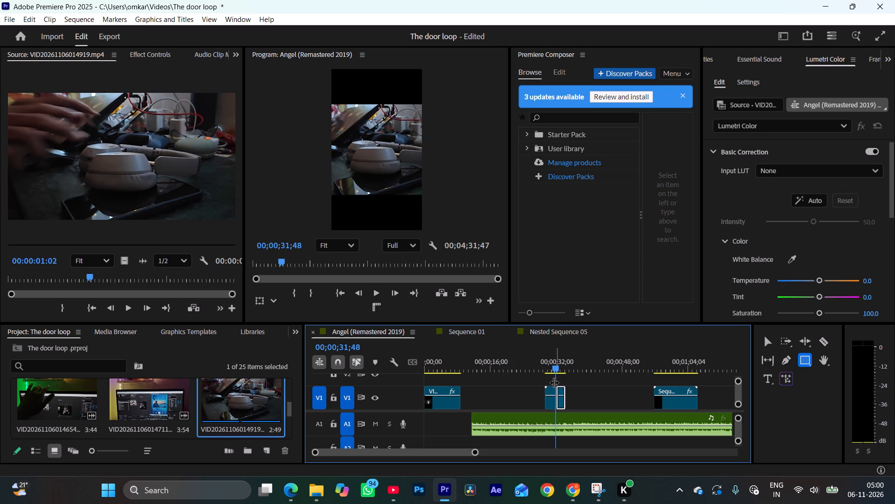
pyautogui.moveTo(548, 370); pyautogui.dragTo(562, 368)
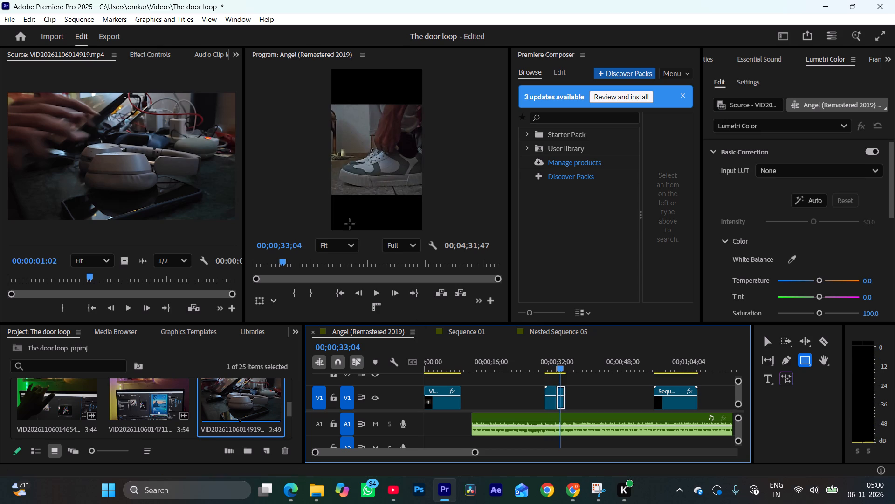
pyautogui.scroll(-1, 358, 194)
pyautogui.scroll(1, 358, 194)
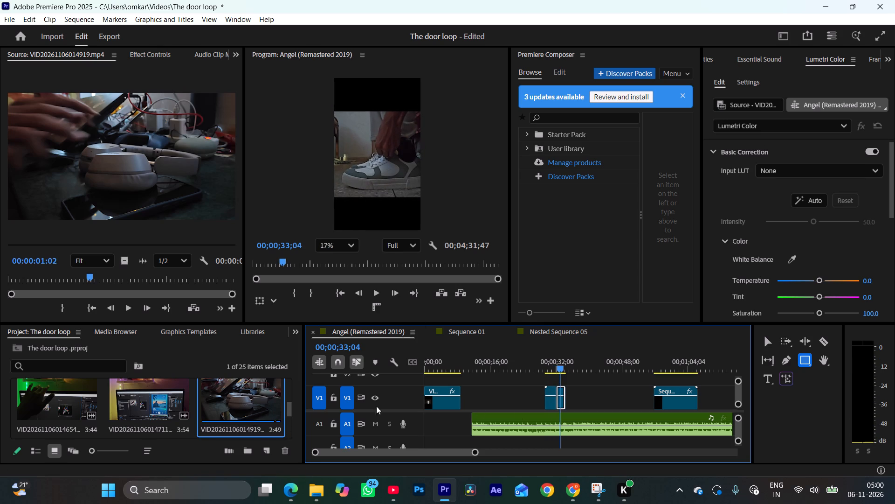
pyautogui.click(562, 404)
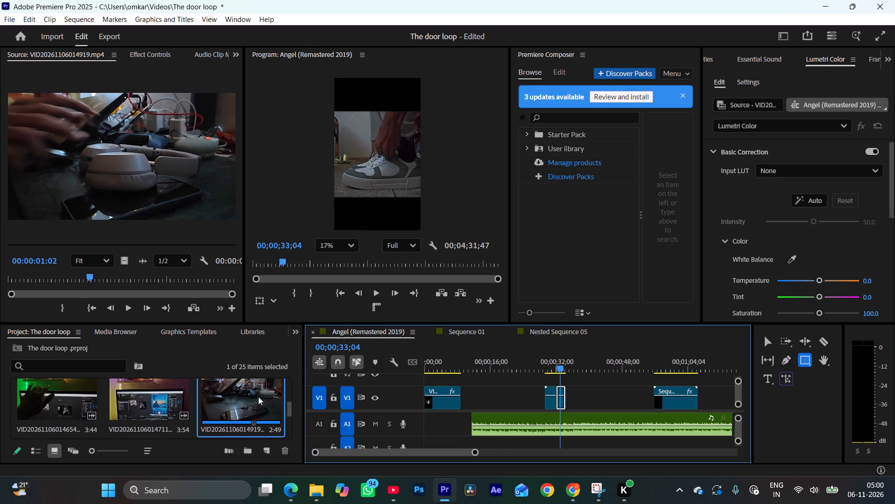
# Set the shoe clip's scale on V1 to 58, matching the first clip in the sequence.
pyautogui.scroll(-1, 258, 404)
pyautogui.click(65, 393)
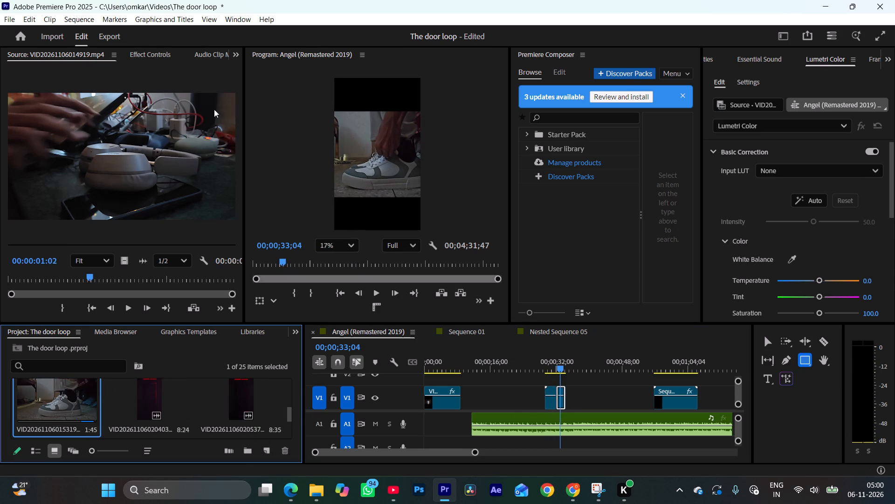
pyautogui.click(162, 59)
pyautogui.moveTo(105, 129); pyautogui.dragTo(93, 130)
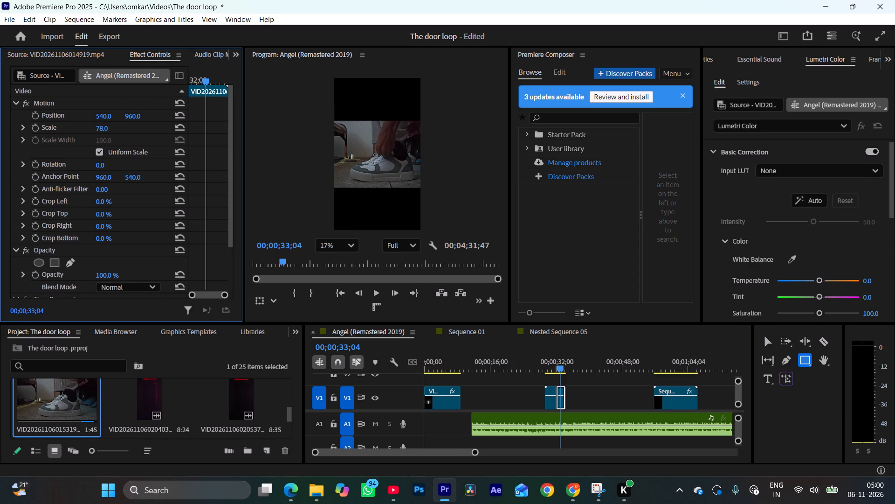
pyautogui.moveTo(93, 130); pyautogui.dragTo(83, 134)
pyautogui.click(443, 402)
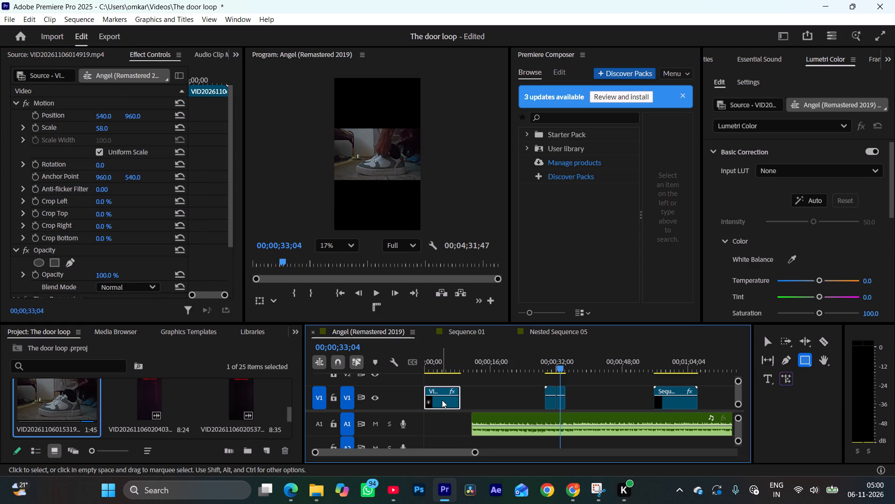
pyautogui.click(563, 403)
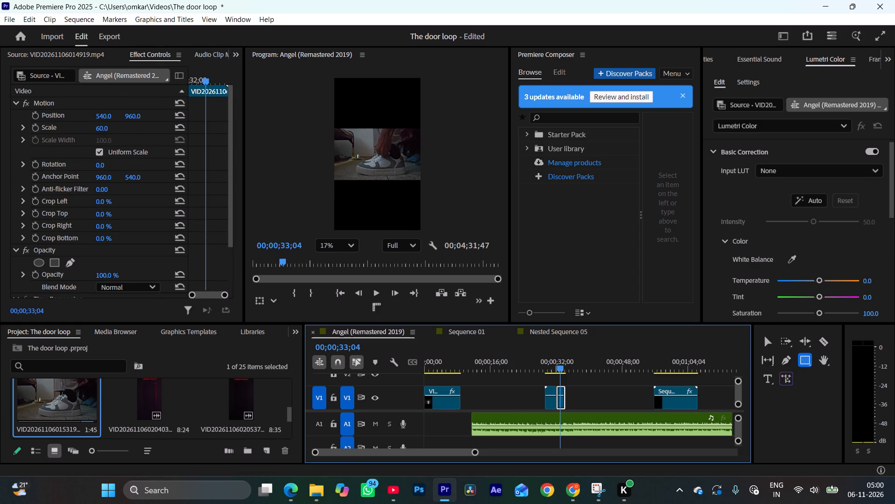
pyautogui.click(99, 128)
pyautogui.write('58')
pyautogui.press('Return')
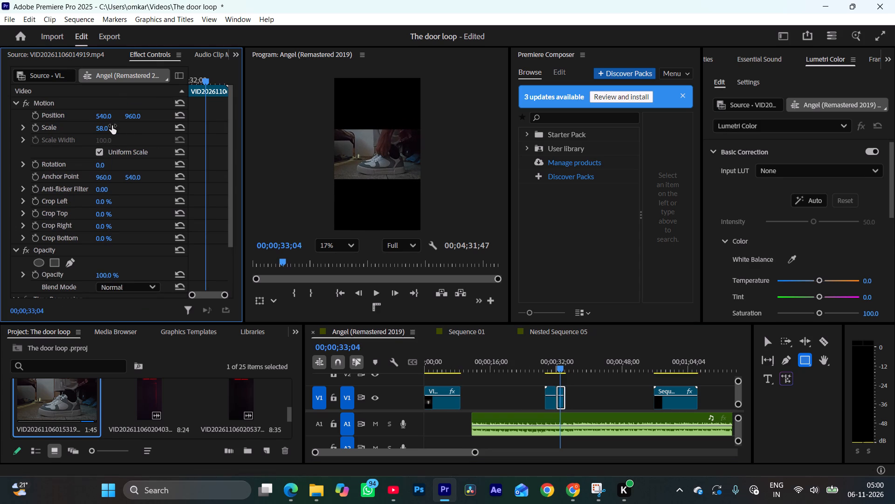
# Scrub and play the desk and shoe clips on V1 against the Angel audio to examine their timing.
pyautogui.click(548, 406)
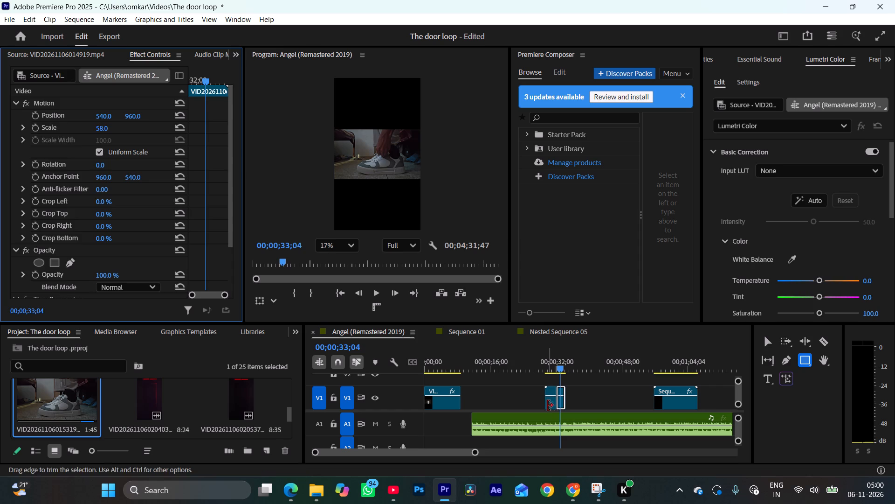
pyautogui.click(553, 398)
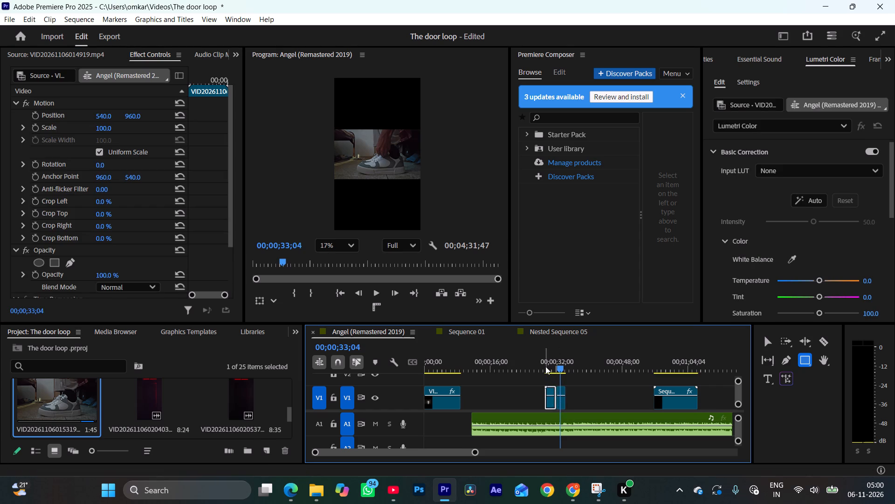
pyautogui.moveTo(545, 366); pyautogui.dragTo(475, 362)
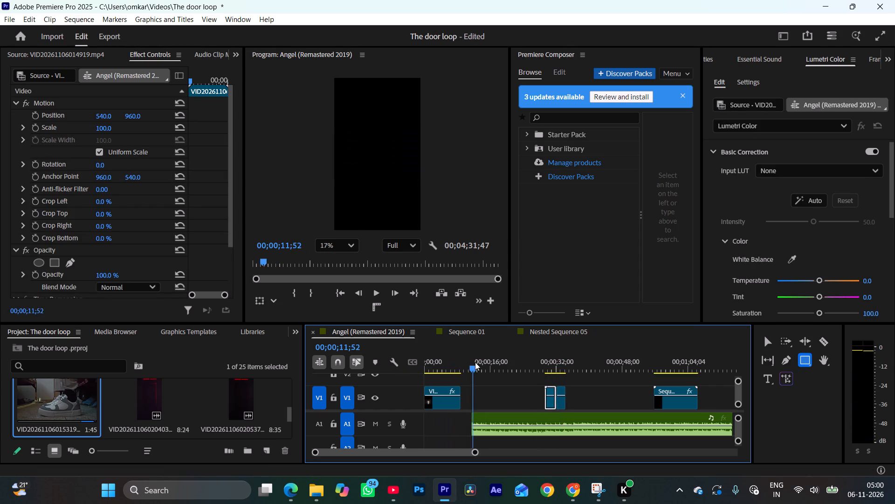
pyautogui.moveTo(475, 362); pyautogui.dragTo(422, 364)
pyautogui.press('space')
pyautogui.moveTo(446, 363); pyautogui.dragTo(555, 379)
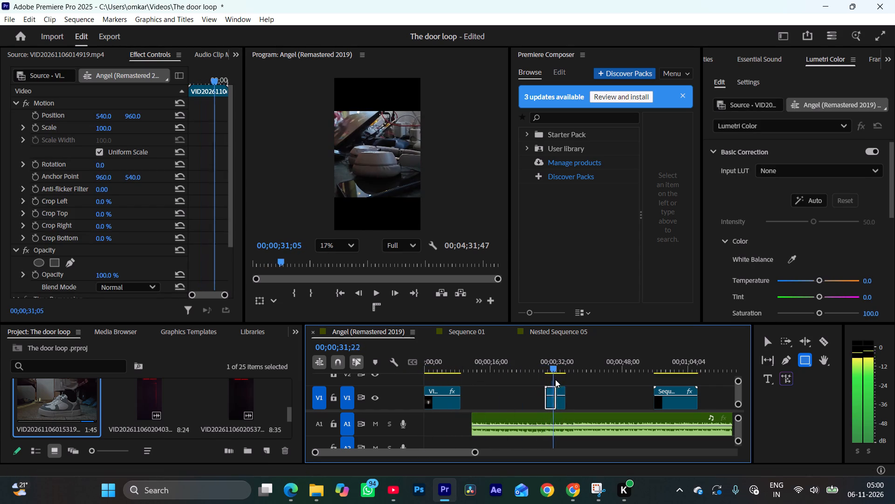
pyautogui.moveTo(555, 379); pyautogui.dragTo(555, 380)
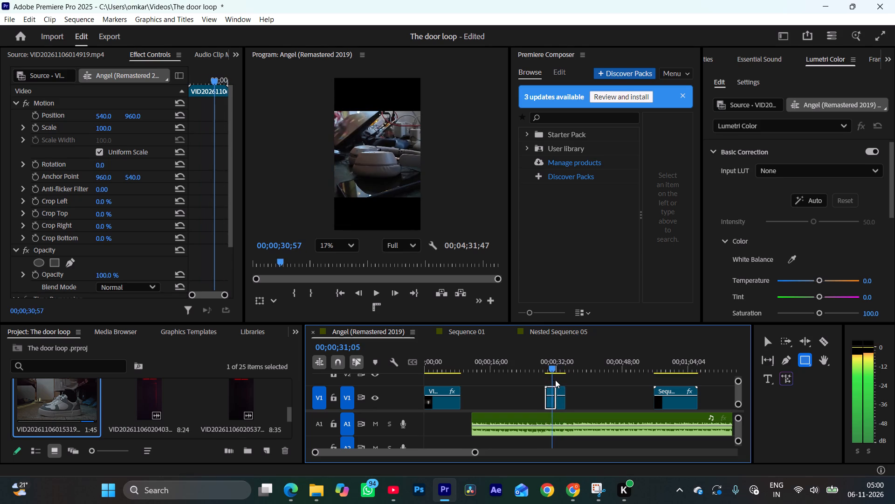
pyautogui.moveTo(555, 380); pyautogui.dragTo(553, 380)
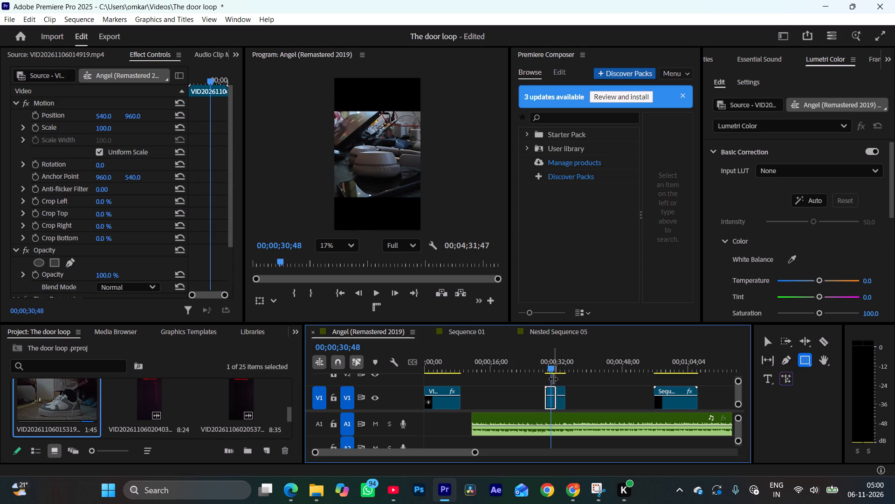
pyautogui.press('space')
pyautogui.press('space')
pyautogui.moveTo(553, 365); pyautogui.dragTo(547, 365)
pyautogui.press('space')
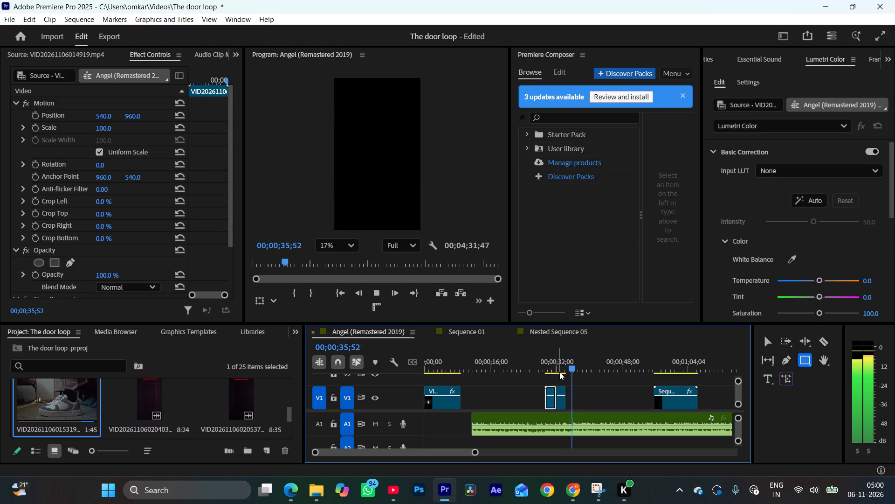
pyautogui.moveTo(551, 366); pyautogui.dragTo(541, 367)
pyautogui.press('space')
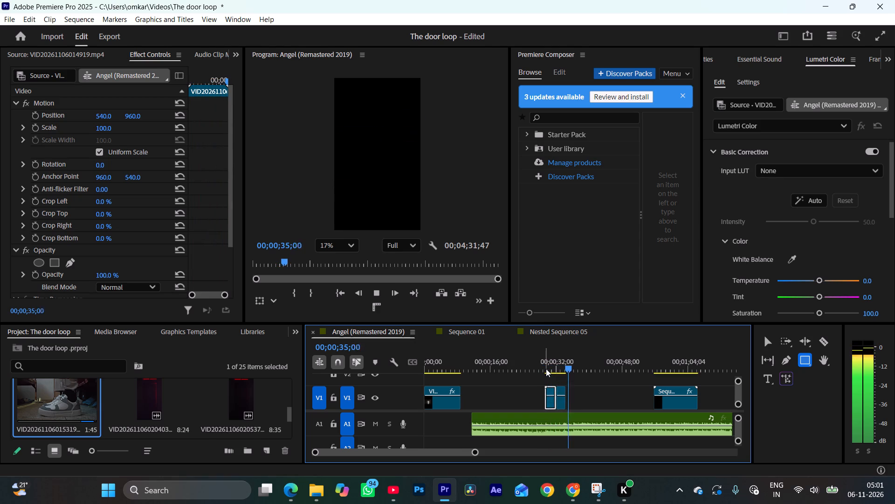
pyautogui.press('space')
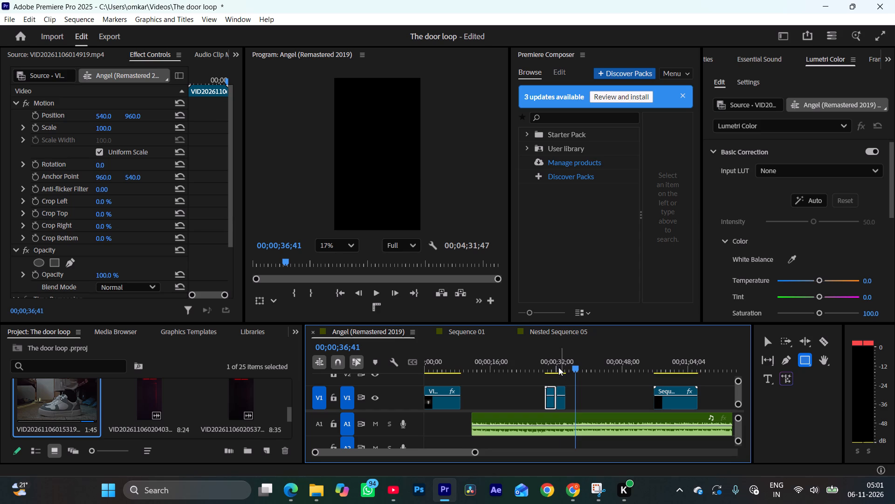
pyautogui.click(558, 367)
pyautogui.press('space')
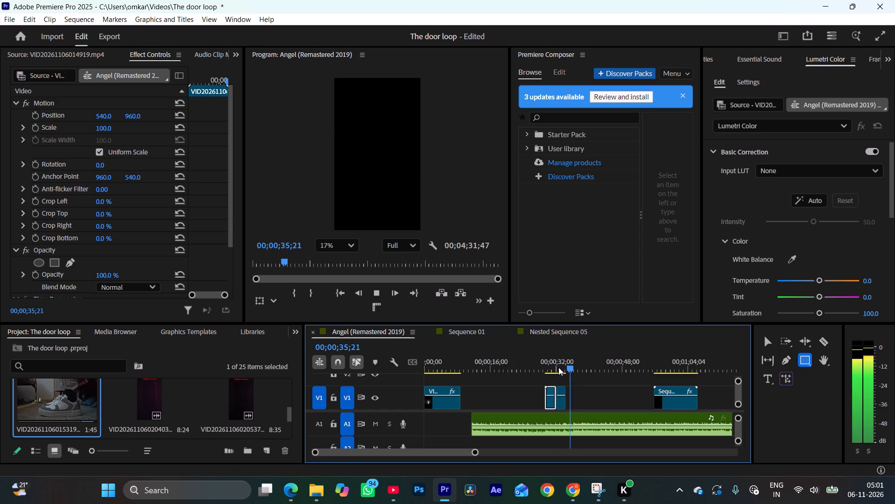
pyautogui.press('space')
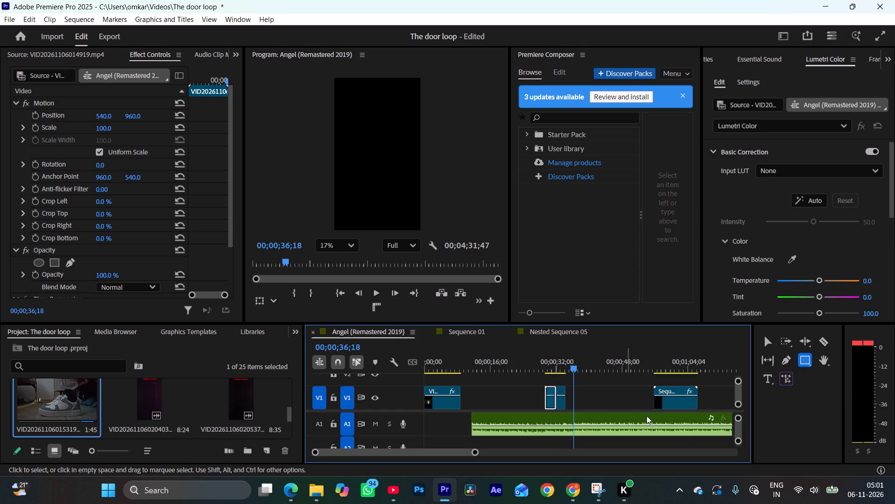
# Move the Sequence 01 clip on V1 earlier to start at 00;00;35;20, shortly after the shoe clip, and play its opening.
pyautogui.moveTo(664, 400); pyautogui.dragTo(587, 399)
pyautogui.press('space')
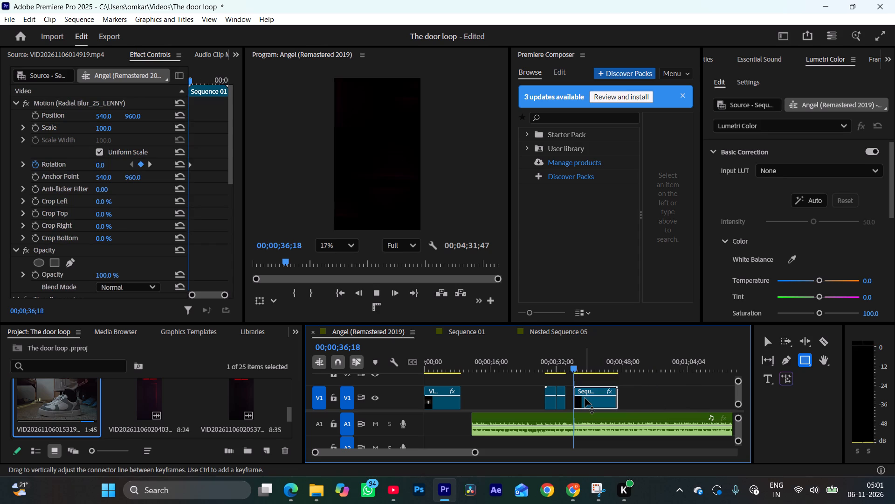
pyautogui.press('space')
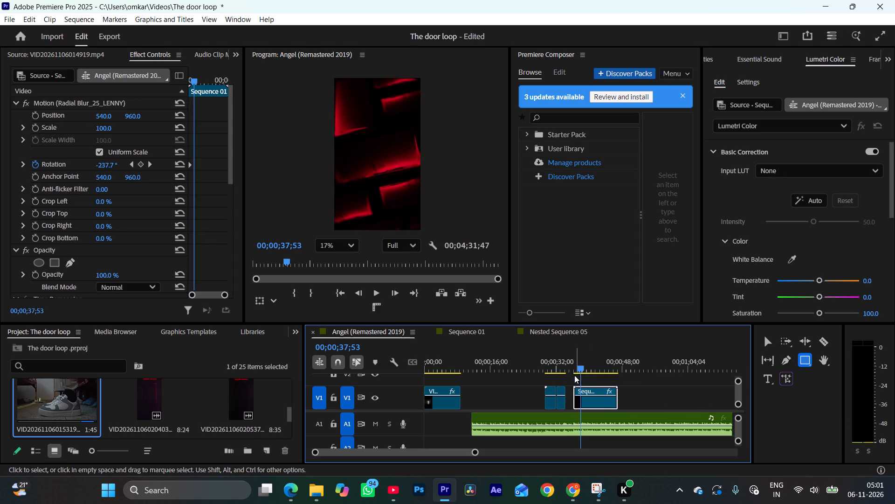
pyautogui.click(570, 363)
pyautogui.moveTo(586, 403); pyautogui.dragTo(583, 404)
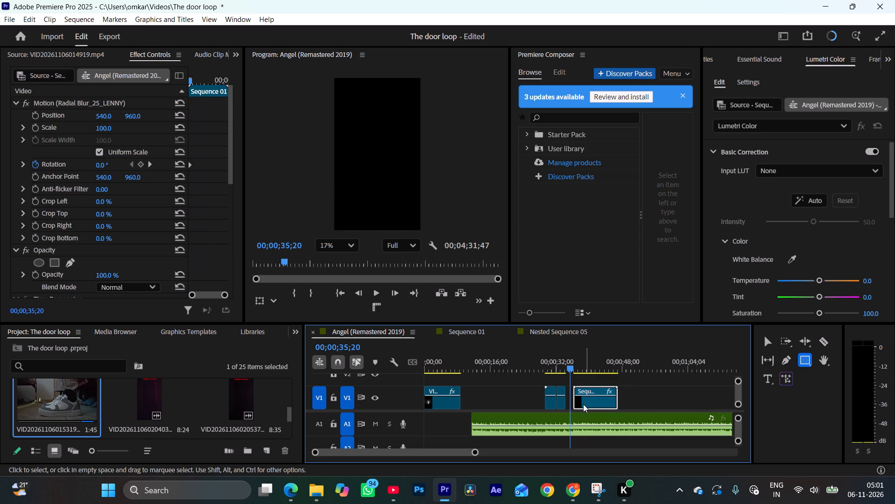
pyautogui.moveTo(583, 404); pyautogui.dragTo(580, 405)
pyautogui.press('space')
pyautogui.press('space')
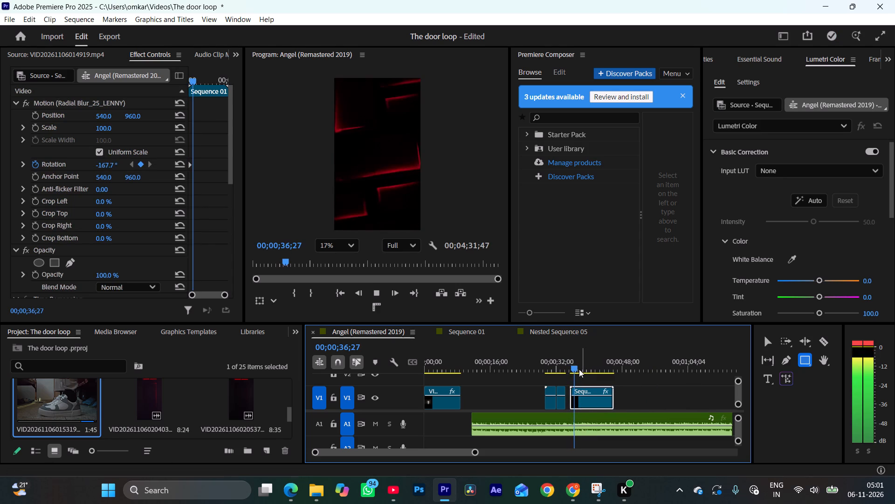
# Play from the end of the shoe clip through the Sequence 01 clip to check the timing against the music.
pyautogui.moveTo(573, 366); pyautogui.dragTo(562, 369)
pyautogui.press('space')
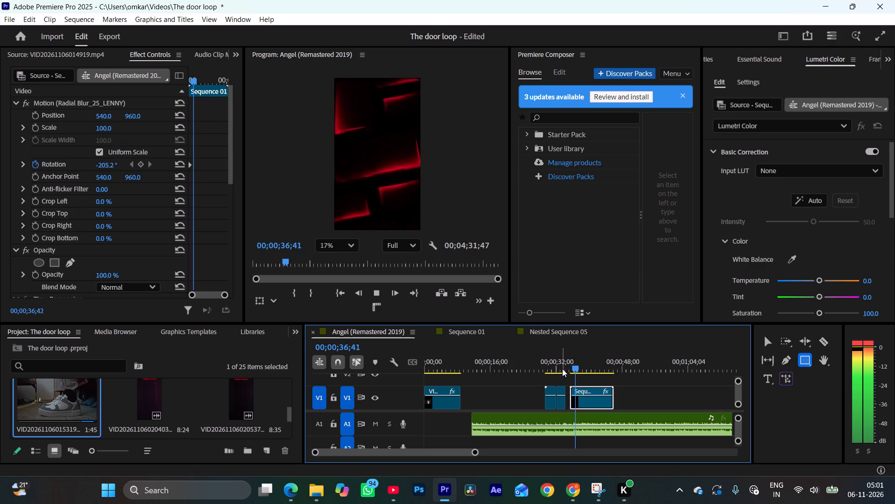
pyautogui.press('space')
pyautogui.click(562, 369)
pyautogui.press('space')
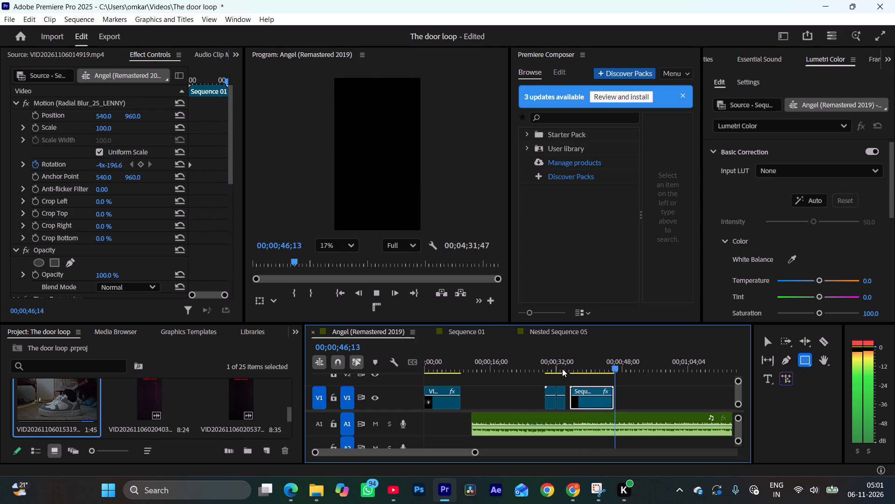
pyautogui.press('space')
pyautogui.click(562, 369)
pyautogui.press('space')
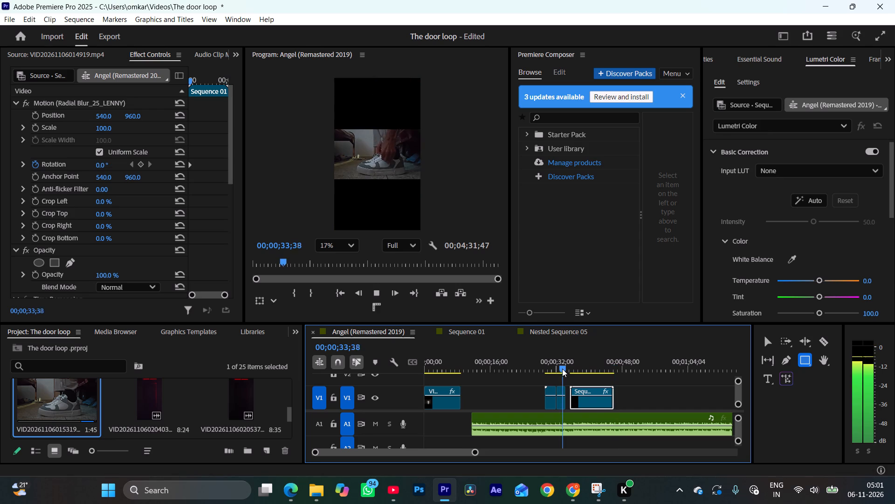
pyautogui.press('space')
# Set the Sequence 01 clip's speed to 90% and play its opening.
pyautogui.rightClick(590, 398)
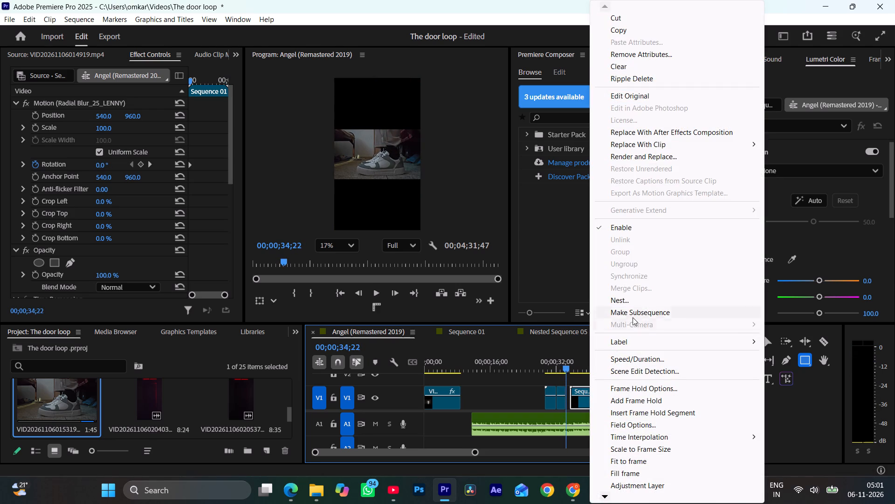
pyautogui.click(637, 357)
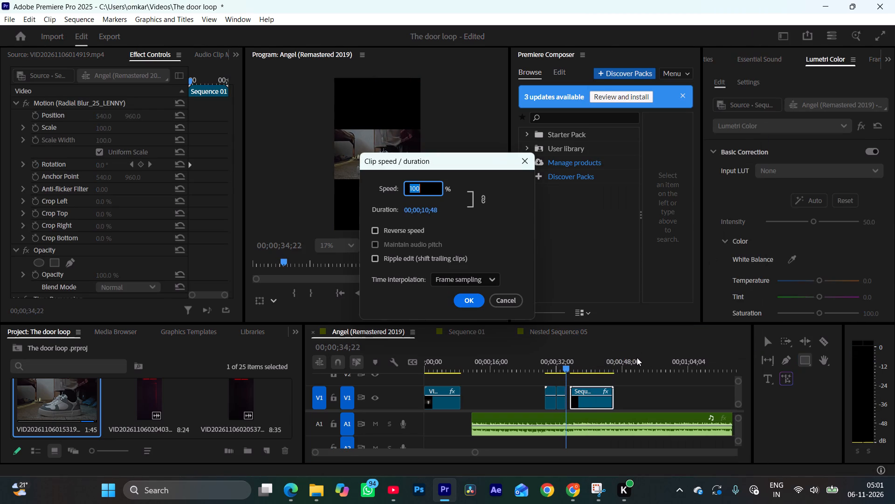
pyautogui.write('90')
pyautogui.press('Return')
pyautogui.press('space')
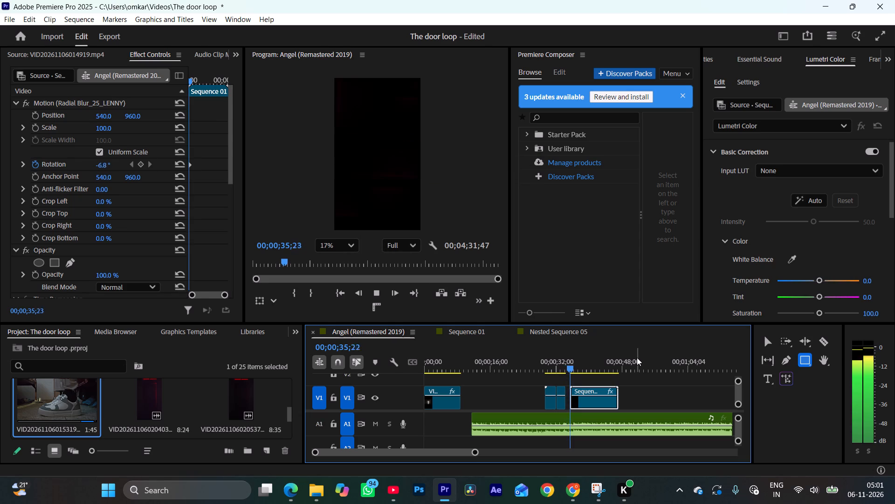
pyautogui.click(565, 364)
pyautogui.press('space')
pyautogui.press('space')
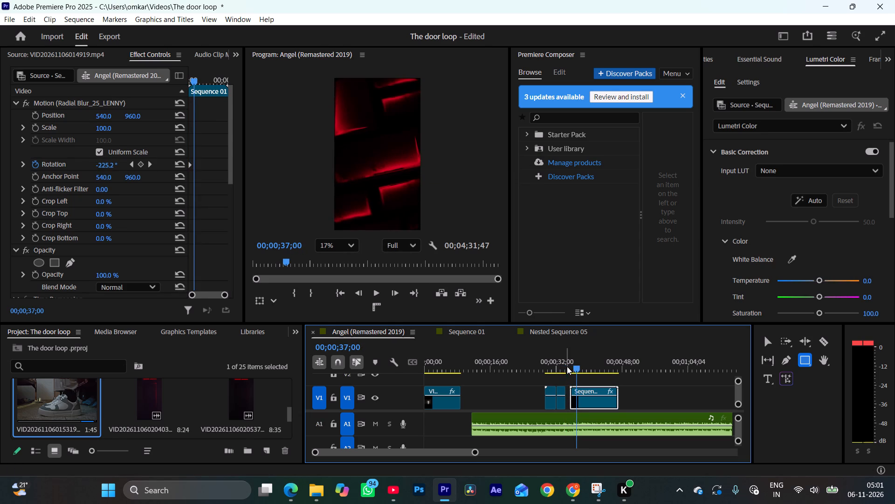
# Shift the Sequence 01 clip on V1 slightly later to start at 00;00;35;45, and play across its start.
pyautogui.moveTo(569, 366); pyautogui.dragTo(572, 366)
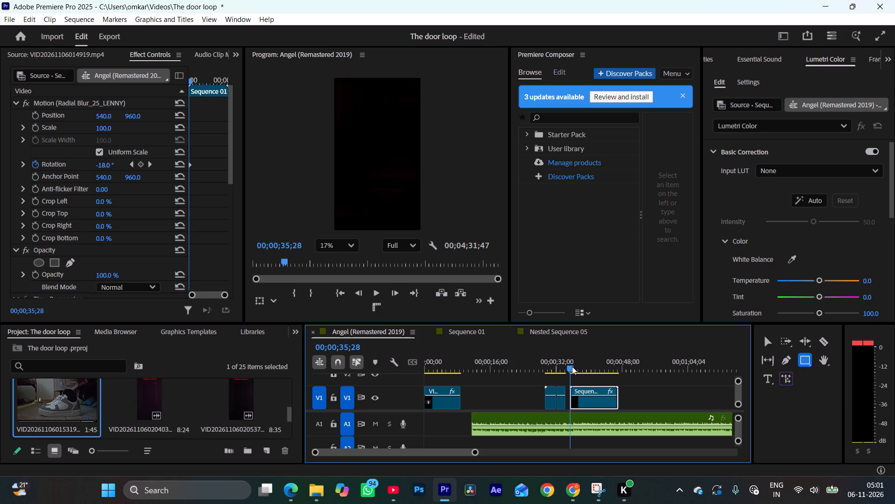
pyautogui.moveTo(572, 366); pyautogui.dragTo(573, 366)
pyautogui.moveTo(587, 398); pyautogui.dragTo(595, 393)
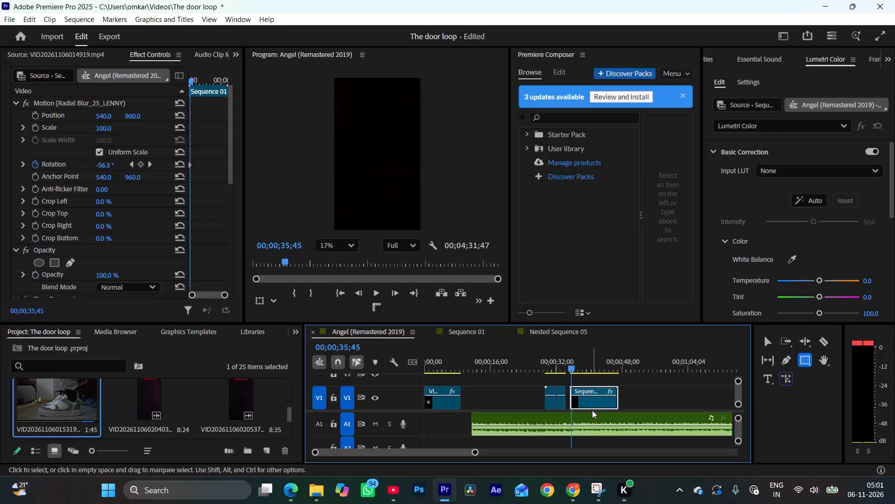
pyautogui.click(593, 411)
pyautogui.click(588, 405)
pyautogui.click(567, 365)
pyautogui.press('space')
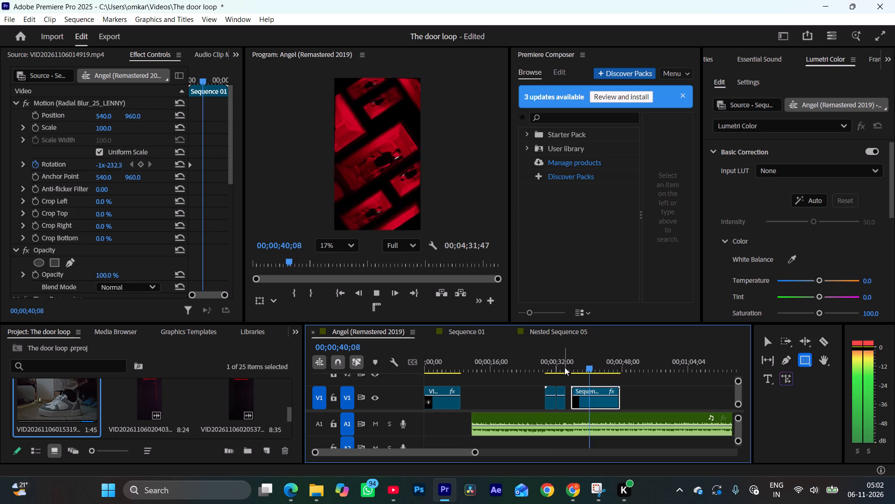
pyautogui.click(565, 367)
pyautogui.press('space')
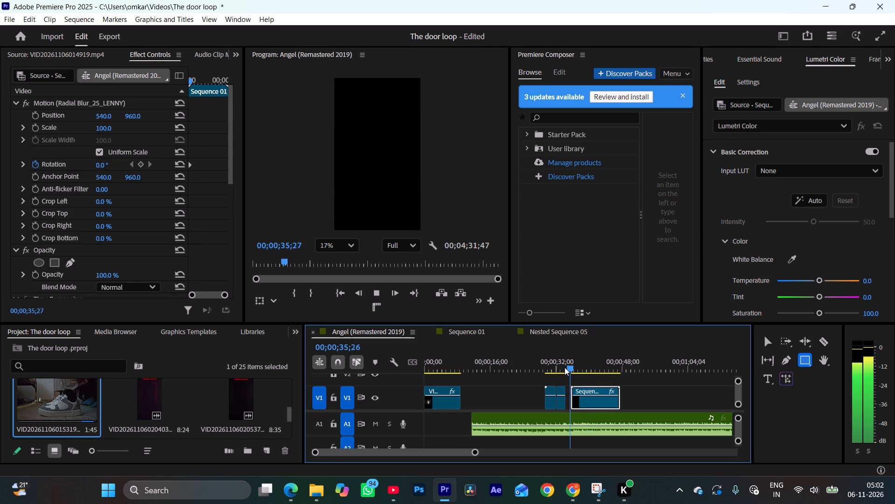
pyautogui.press('space')
# Play from the start of the desk clip and repeatedly across the gap into the Sequence 01 clip to check timing against the music.
pyautogui.click(545, 364)
pyautogui.press('space')
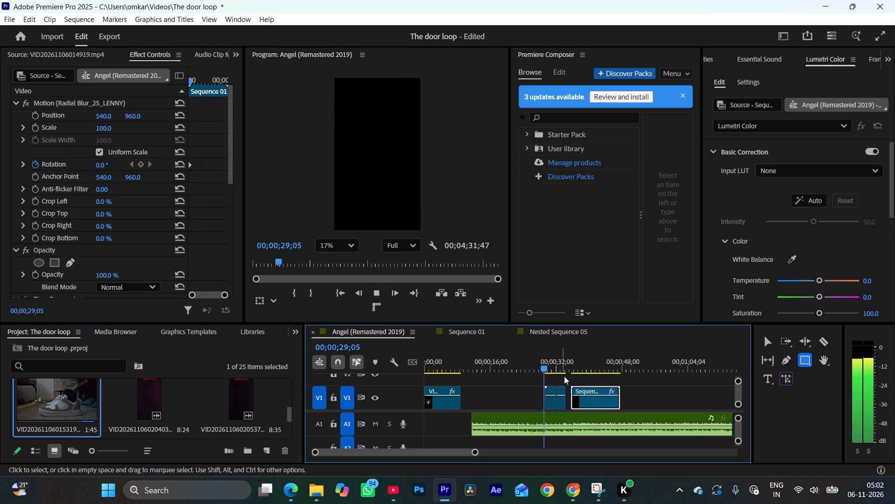
pyautogui.press('space')
pyautogui.moveTo(567, 378); pyautogui.dragTo(545, 393)
pyautogui.click(561, 405)
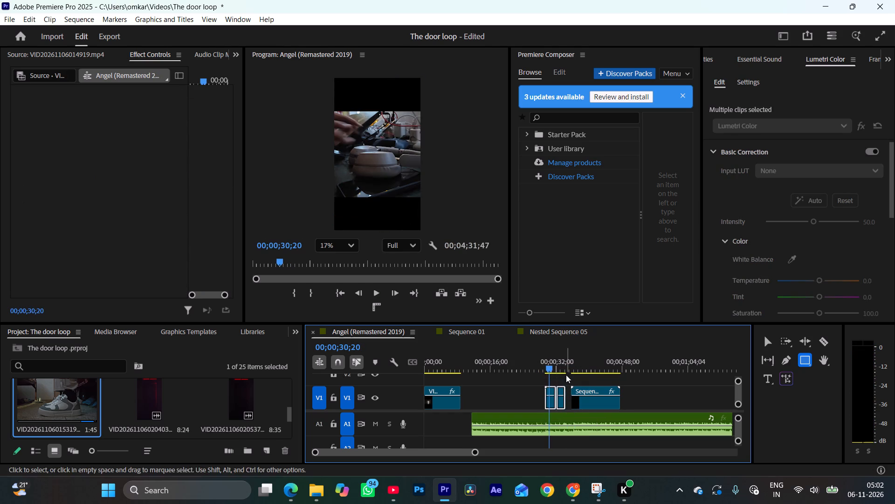
pyautogui.click(567, 370)
pyautogui.press('space')
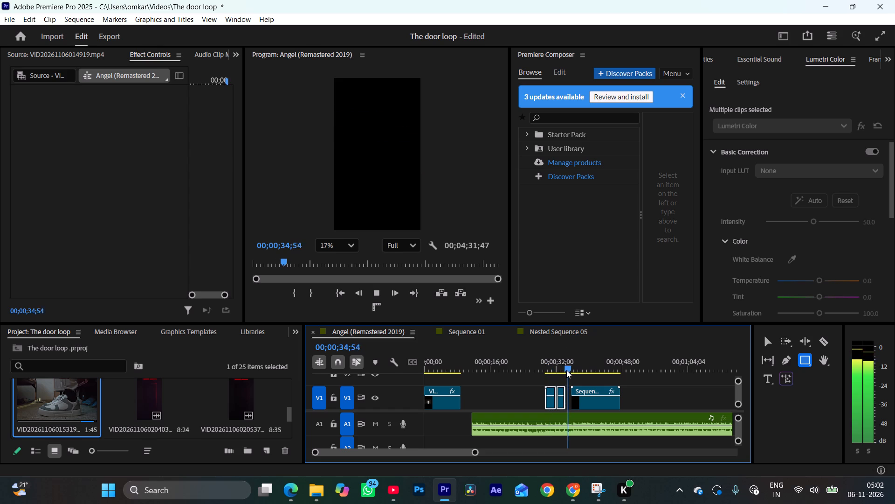
pyautogui.press('space')
pyautogui.click(561, 368)
pyautogui.press('space')
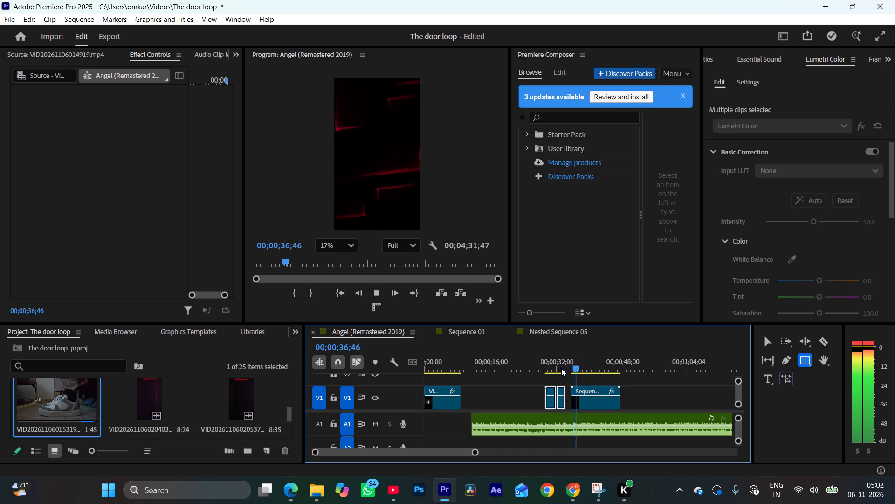
pyautogui.click(561, 368)
pyautogui.press('space')
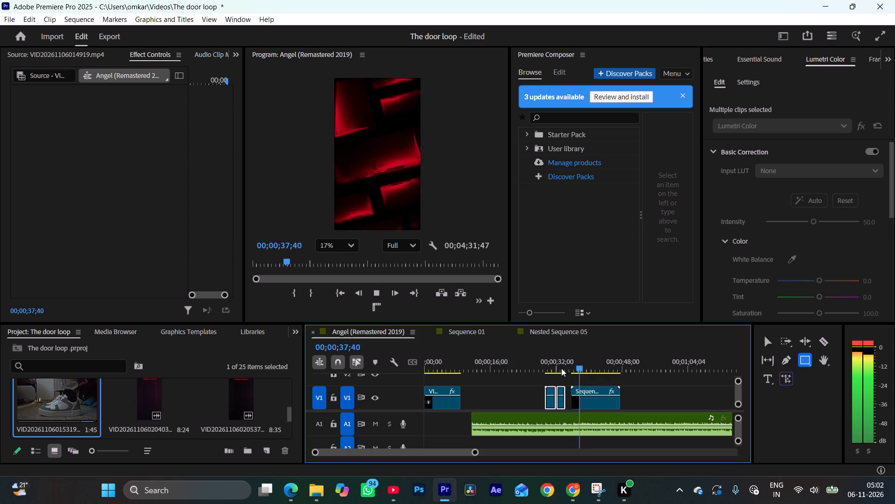
pyautogui.click(561, 368)
pyautogui.press('space')
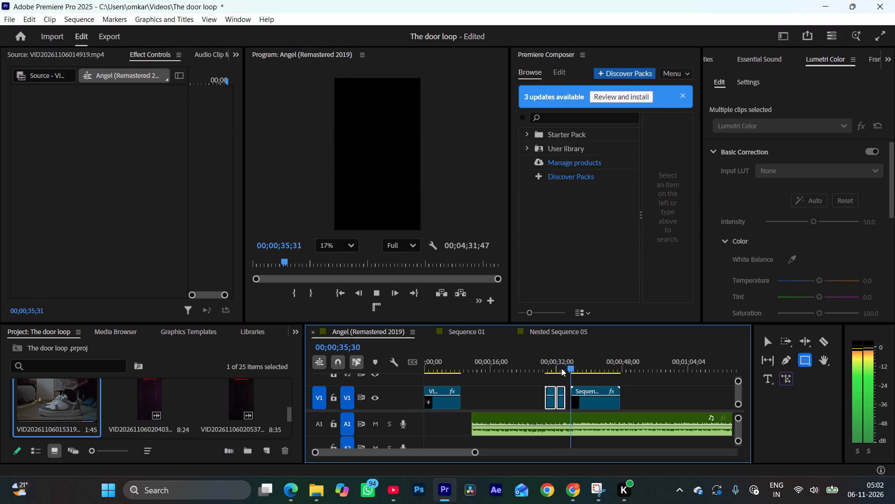
# Replay the opening of the desk clip on V1 to check where it falls against the music.
pyautogui.click(545, 364)
pyautogui.press('space')
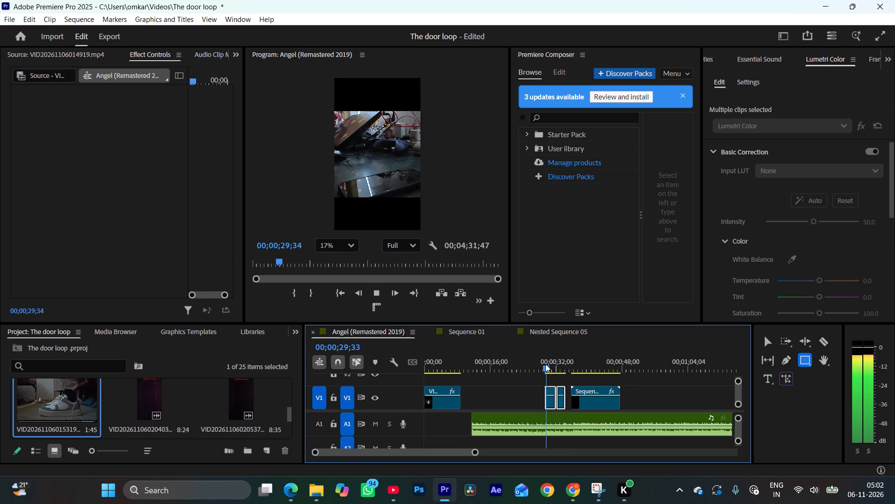
pyautogui.press('space')
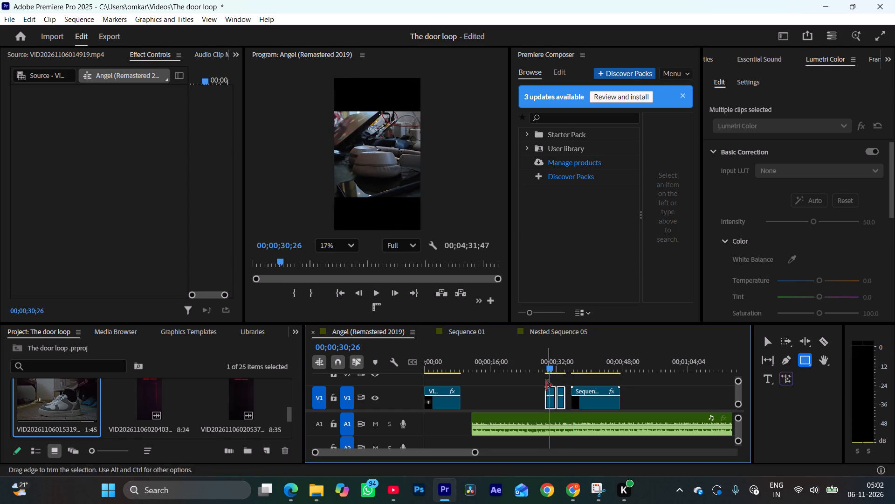
pyautogui.click(545, 369)
pyautogui.press('space')
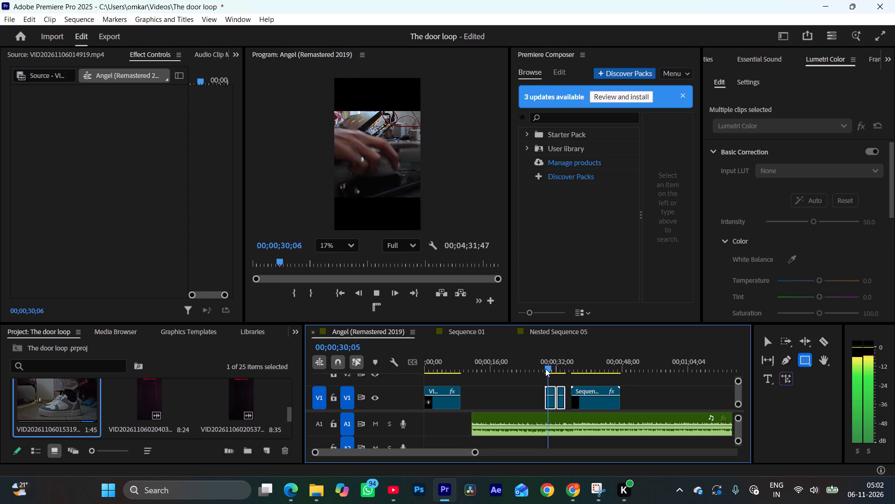
pyautogui.press('space')
# Trim about one second off the desk clip's end and shift it later, starting around 00;00;30;20 and meeting the shoe clip.
pyautogui.click(546, 402)
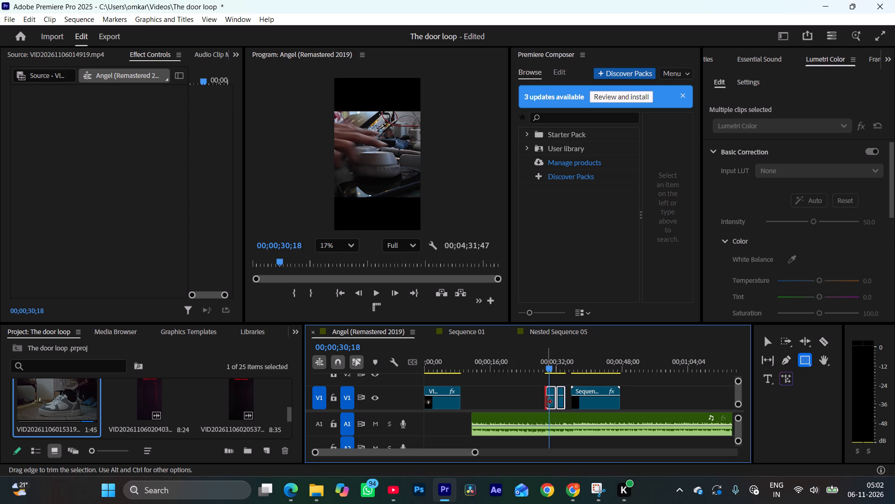
pyautogui.moveTo(474, 448); pyautogui.dragTo(469, 448)
pyautogui.moveTo(474, 453); pyautogui.dragTo(443, 462)
pyautogui.click(575, 368)
pyautogui.press('space')
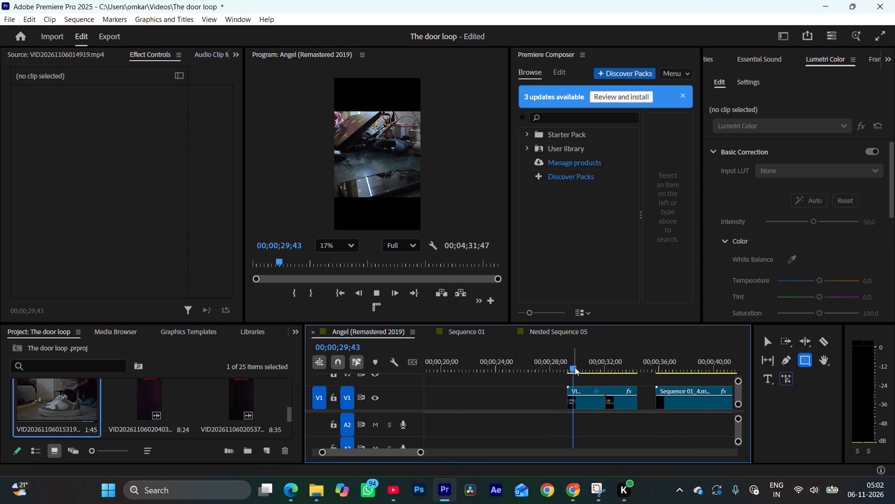
pyautogui.press('space')
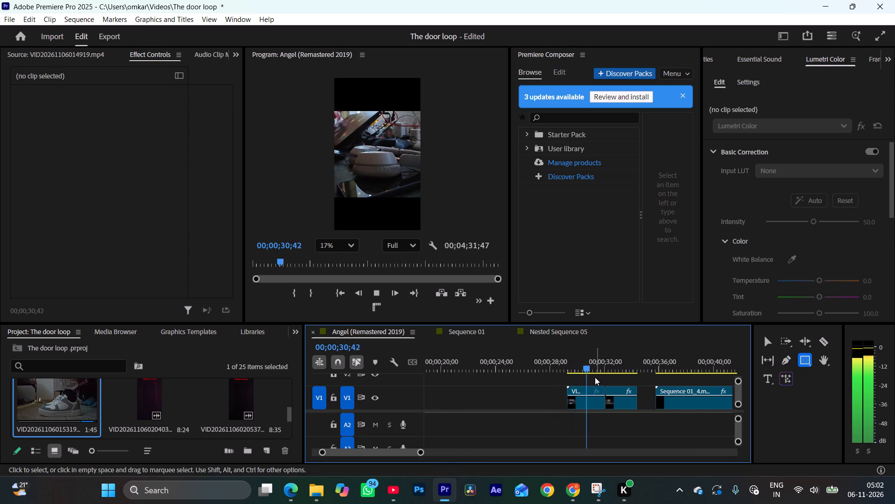
pyautogui.press('space')
pyautogui.moveTo(592, 366); pyautogui.dragTo(582, 369)
pyautogui.press('space')
pyautogui.press('space')
pyautogui.moveTo(585, 369); pyautogui.dragTo(581, 368)
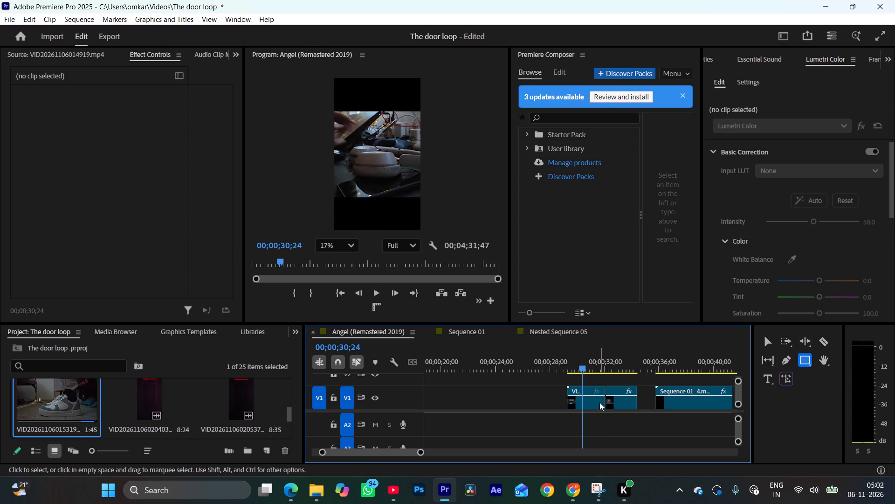
pyautogui.moveTo(603, 402); pyautogui.dragTo(589, 404)
pyautogui.moveTo(577, 406); pyautogui.dragTo(589, 403)
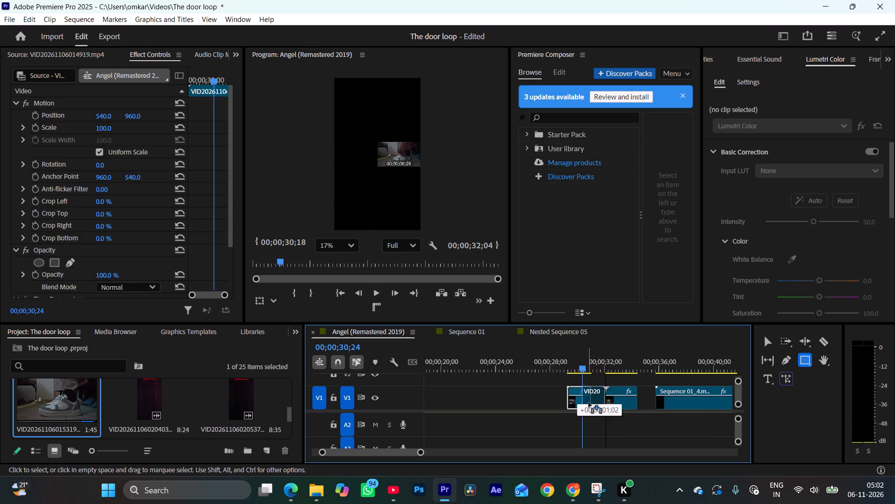
pyautogui.moveTo(589, 403); pyautogui.dragTo(590, 403)
# Play the moved desk clip and its cut to the shoe clip several times to check the timing against the music.
pyautogui.click(581, 362)
pyautogui.press('space')
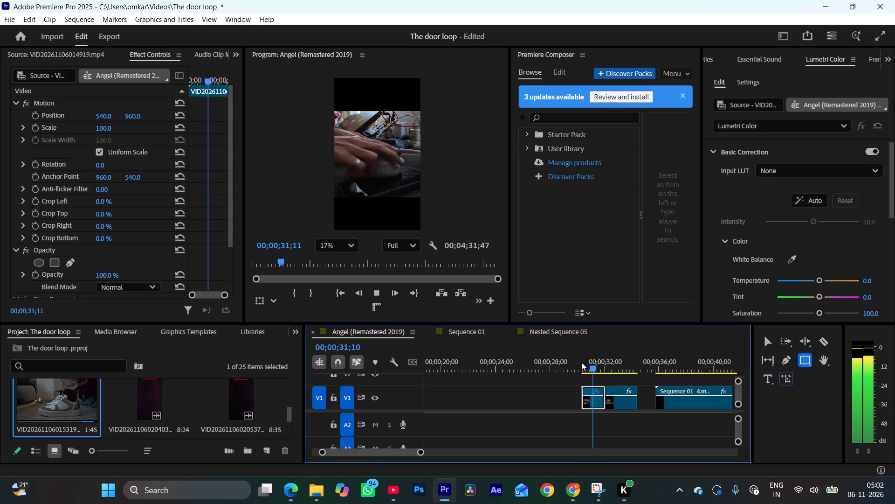
pyautogui.press('space')
pyautogui.click(577, 362)
pyautogui.press('space')
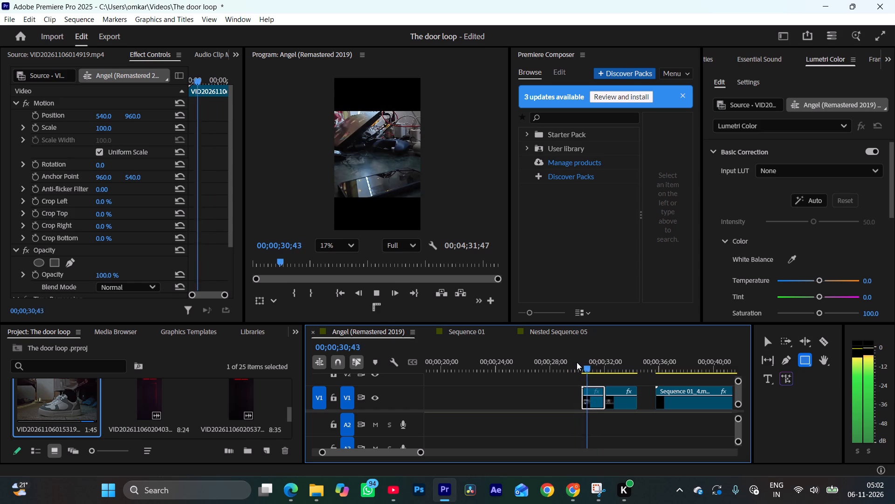
pyautogui.press('space')
pyautogui.click(579, 367)
pyautogui.press('space')
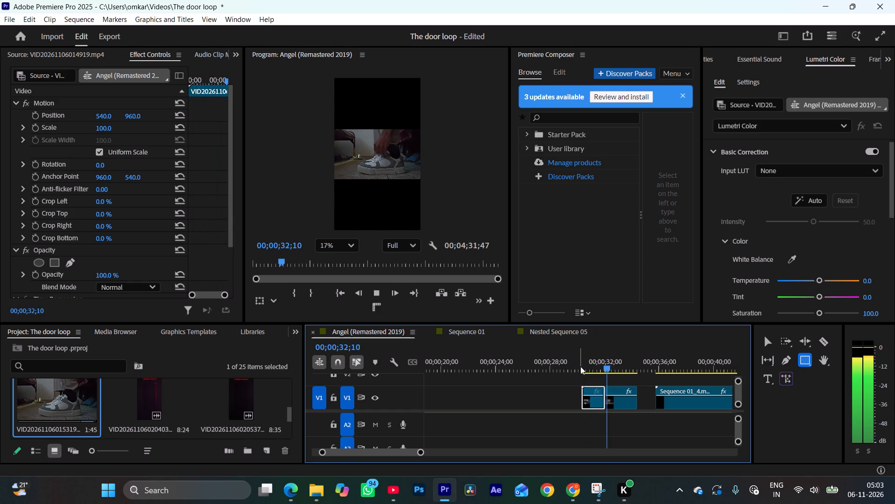
pyautogui.press('space')
pyautogui.click(601, 365)
pyautogui.press('space')
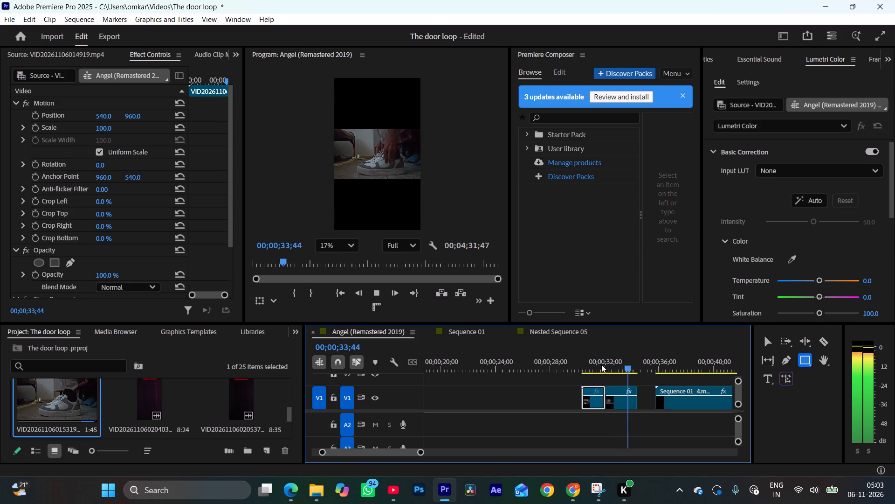
pyautogui.press('space')
pyautogui.click(603, 367)
pyautogui.press('space')
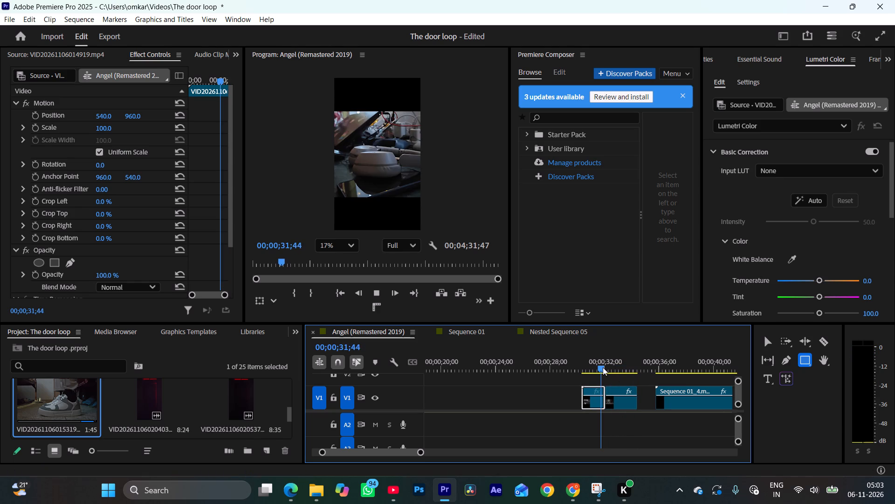
# Trim the desk clip's end to 00;00;31;53 and extend the shoe clip's start back to meet it.
pyautogui.click(583, 366)
pyautogui.press('space')
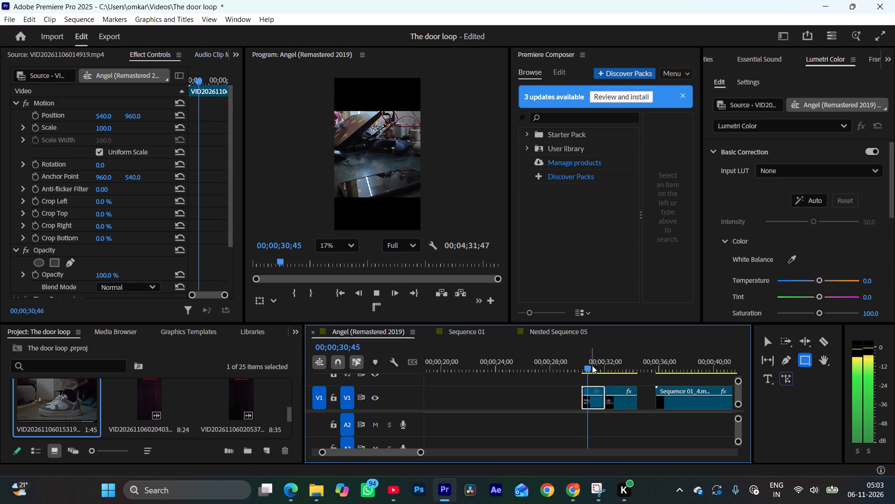
pyautogui.press('space')
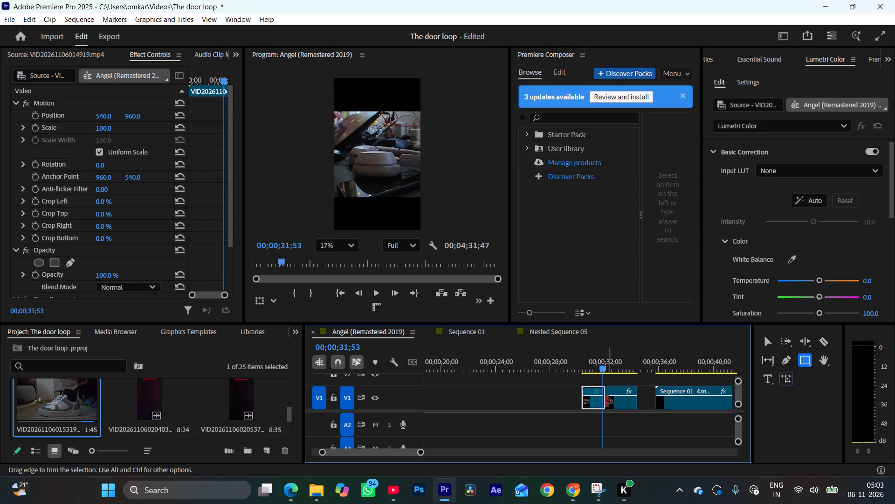
pyautogui.moveTo(603, 400); pyautogui.dragTo(599, 400)
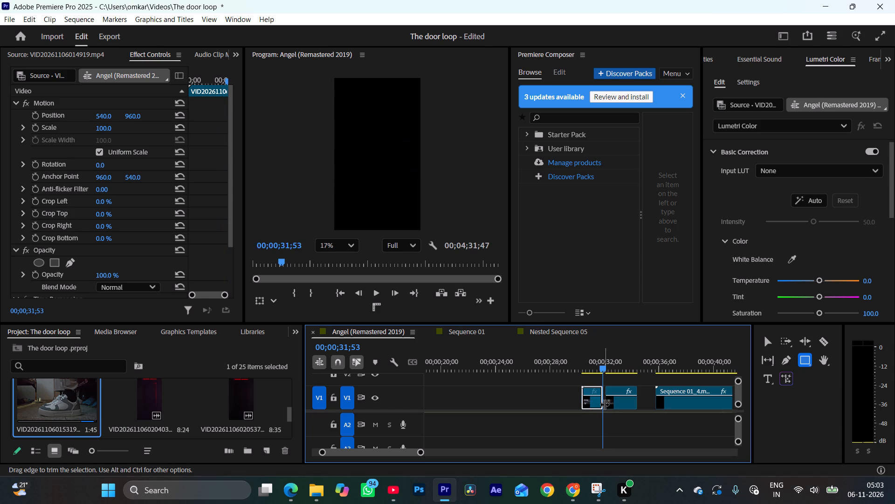
pyautogui.click(606, 404)
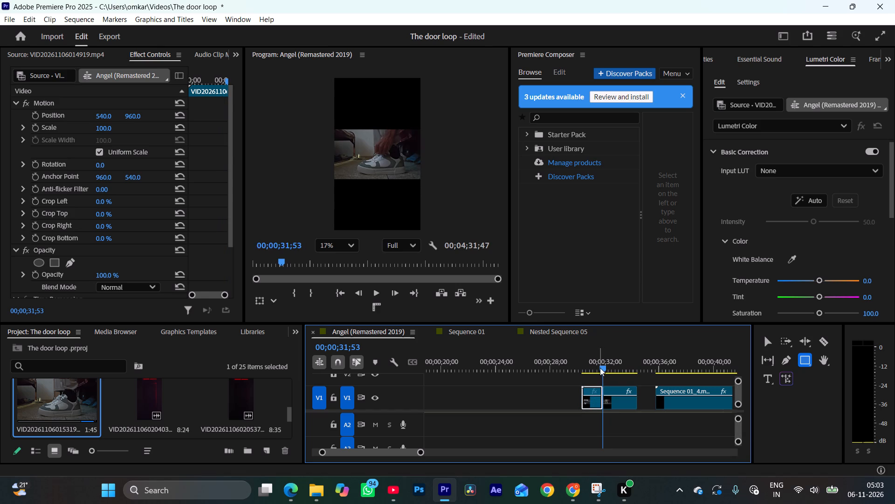
# Play across the desk-to-shoe cut and on through the gap before the Sequence 01 clip to check the timing.
pyautogui.click(600, 367)
pyautogui.press('space')
pyautogui.moveTo(600, 367); pyautogui.dragTo(593, 367)
pyautogui.press('space')
pyautogui.click(593, 368)
pyautogui.press('space')
pyautogui.click(598, 368)
pyautogui.press('space')
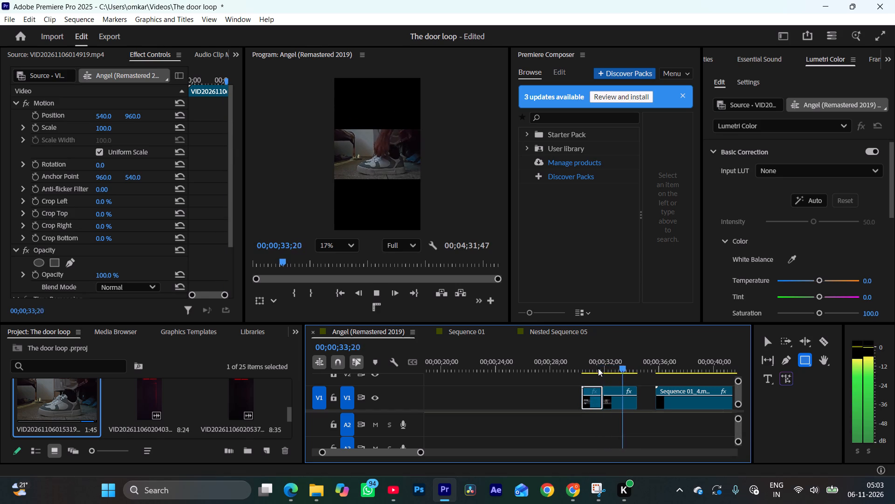
pyautogui.press('space')
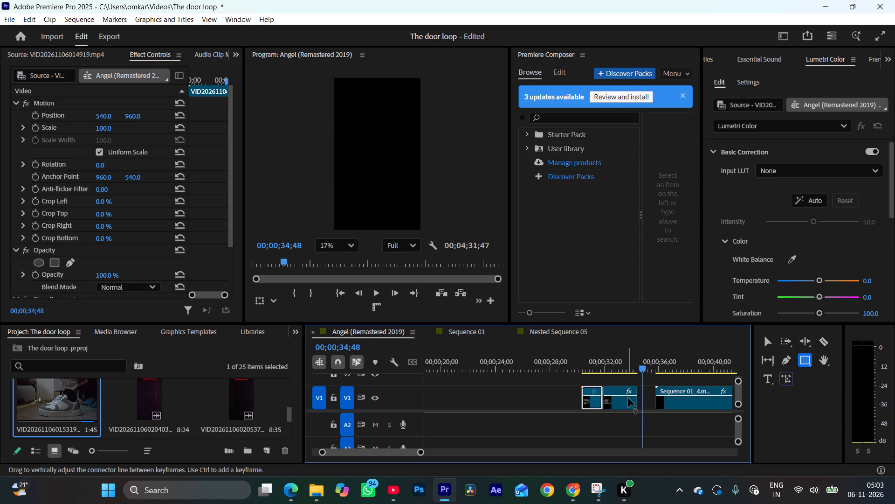
pyautogui.press('space')
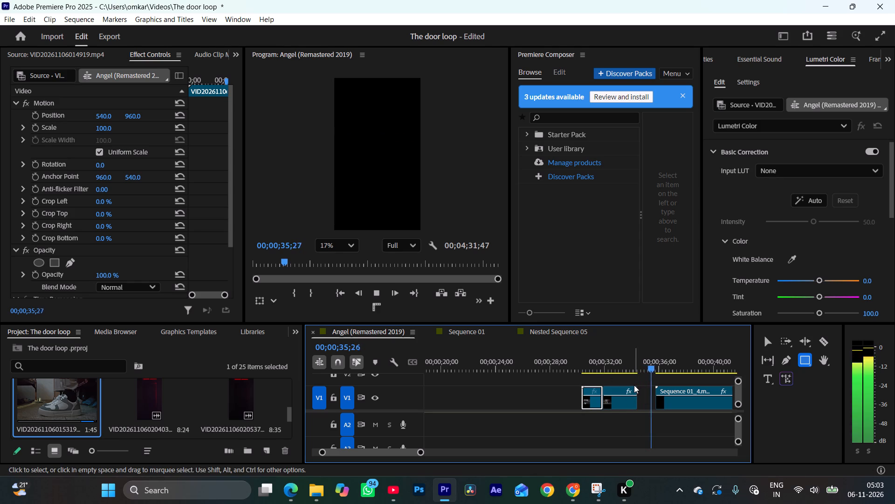
pyautogui.press('space')
# Move the shoe clip later to end at 00;00;34;58, extend its start back to the desk clip at 00;00;31;53, and play the result.
pyautogui.click(638, 367)
pyautogui.press('space')
pyautogui.press('space')
pyautogui.press('space')
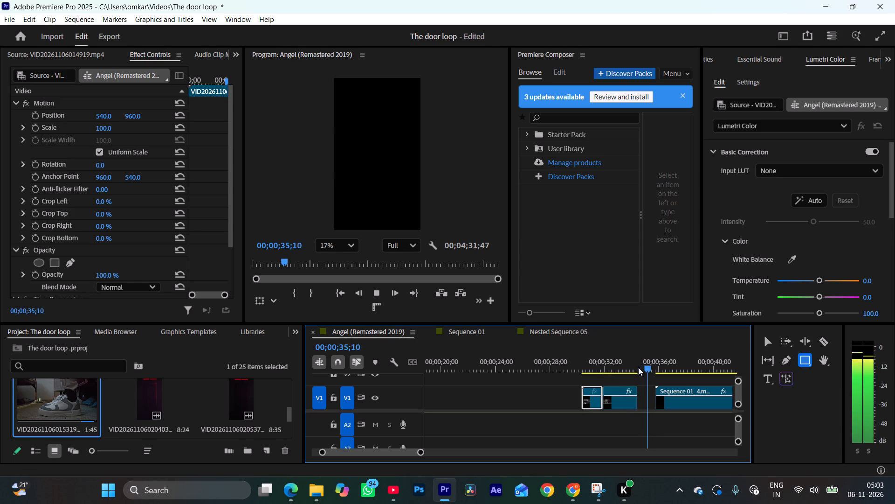
pyautogui.press('space')
pyautogui.click(646, 367)
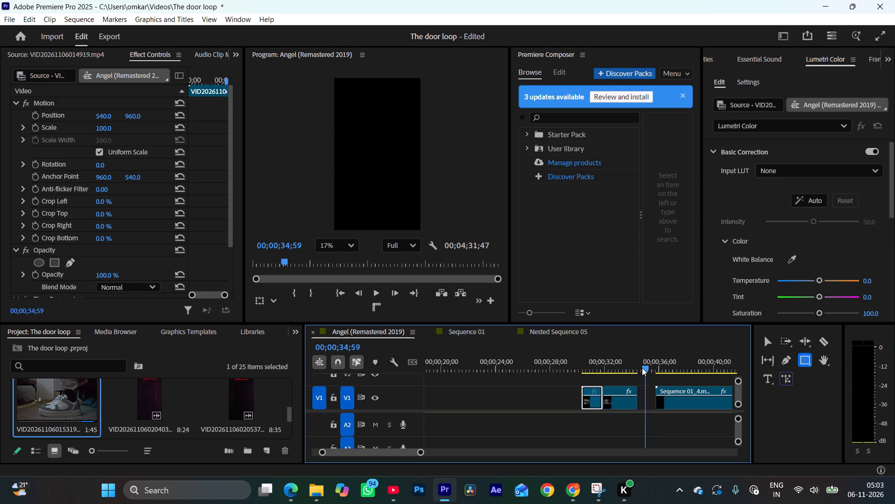
pyautogui.moveTo(625, 406); pyautogui.dragTo(633, 404)
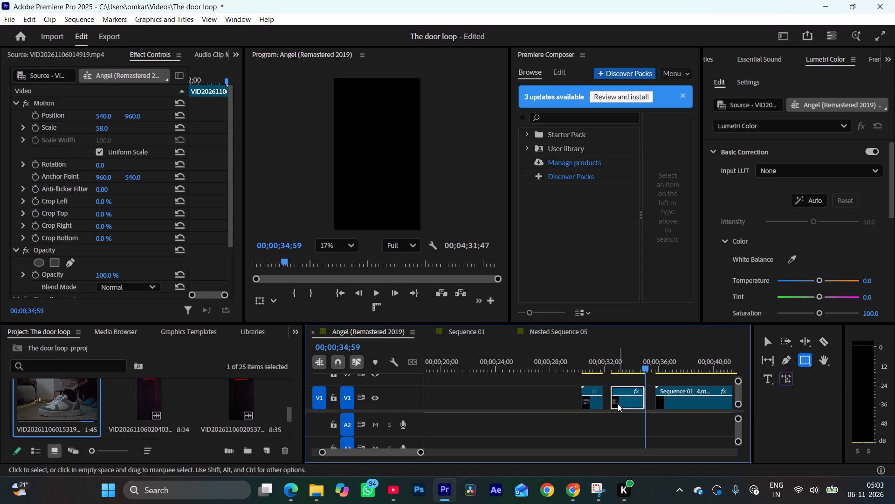
pyautogui.moveTo(611, 398); pyautogui.dragTo(605, 398)
pyautogui.click(597, 368)
pyautogui.press('space')
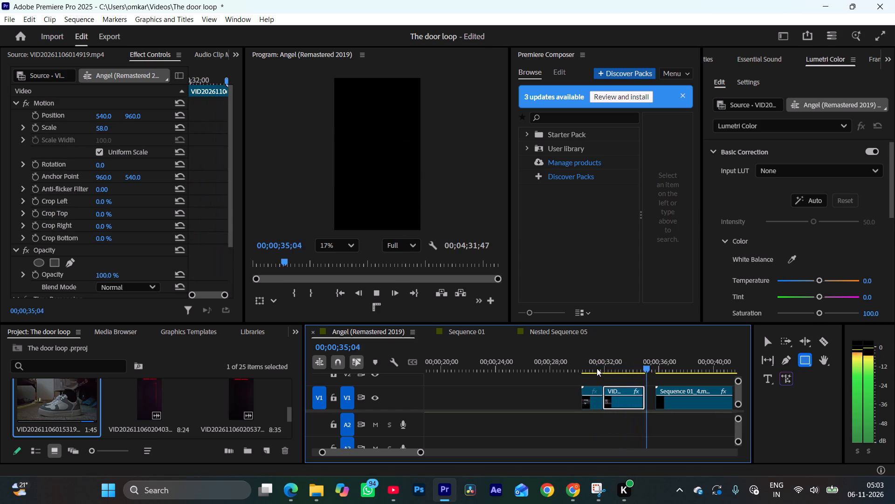
pyautogui.press('space')
pyautogui.click(597, 368)
pyautogui.press('space')
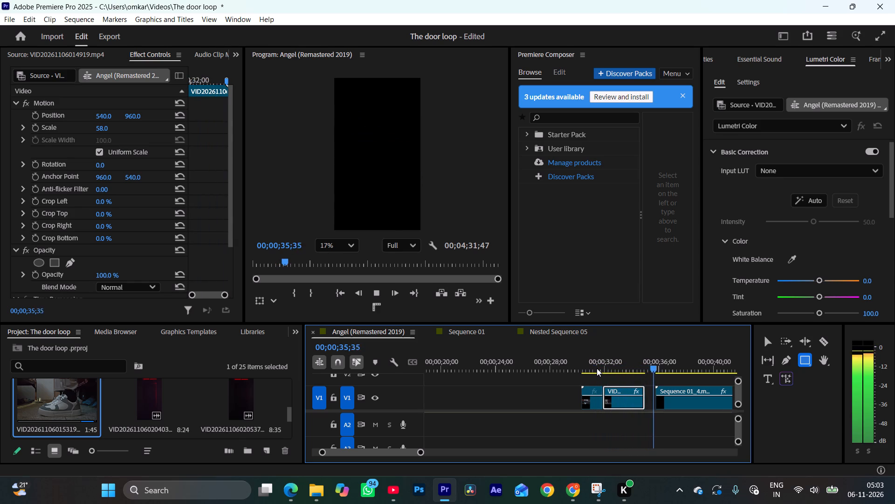
pyautogui.press('space')
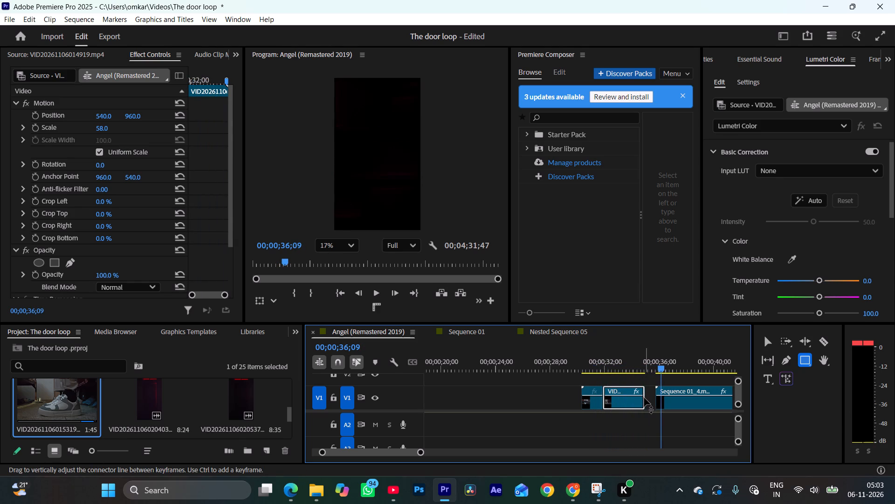
# Trim the shoe clip's end back to 00;00;34;22 and play across its new end.
pyautogui.moveTo(623, 371); pyautogui.dragTo(612, 366)
pyautogui.press('space')
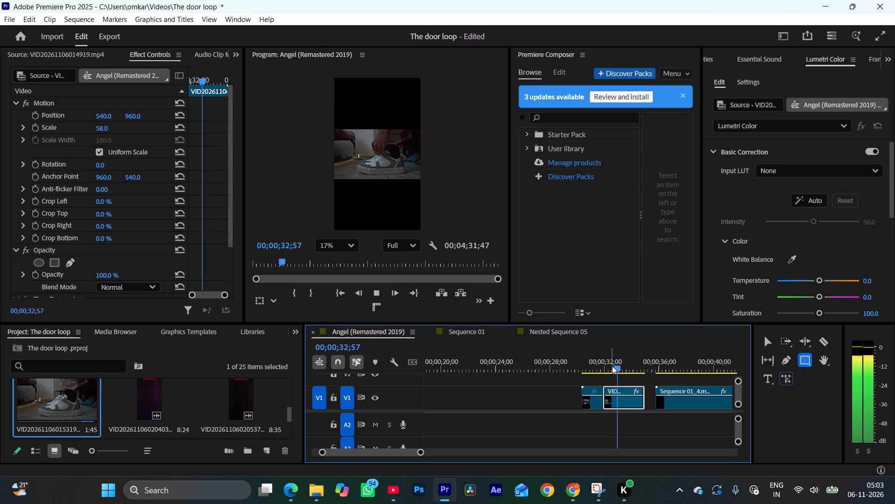
pyautogui.press('space')
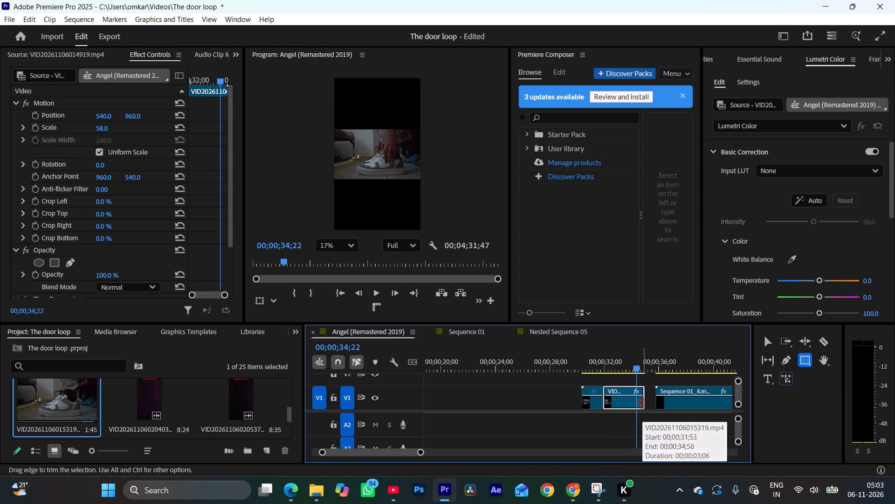
pyautogui.moveTo(642, 403); pyautogui.dragTo(636, 406)
pyautogui.click(632, 366)
pyautogui.press('space')
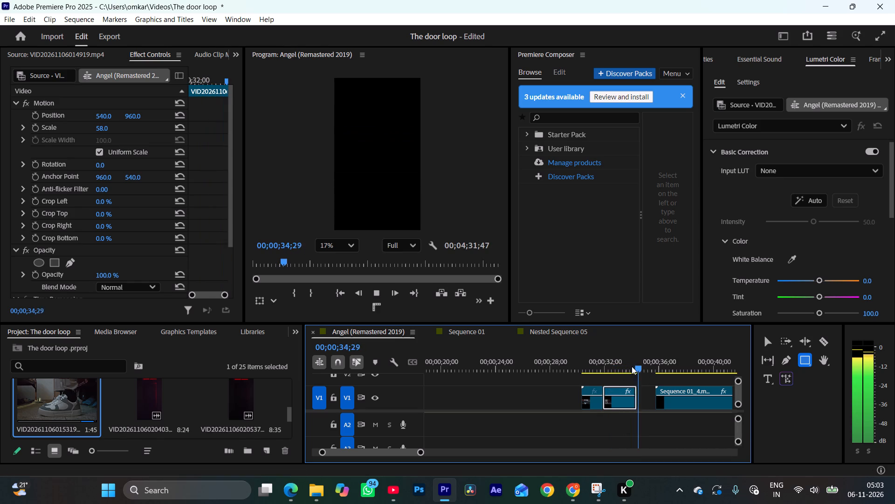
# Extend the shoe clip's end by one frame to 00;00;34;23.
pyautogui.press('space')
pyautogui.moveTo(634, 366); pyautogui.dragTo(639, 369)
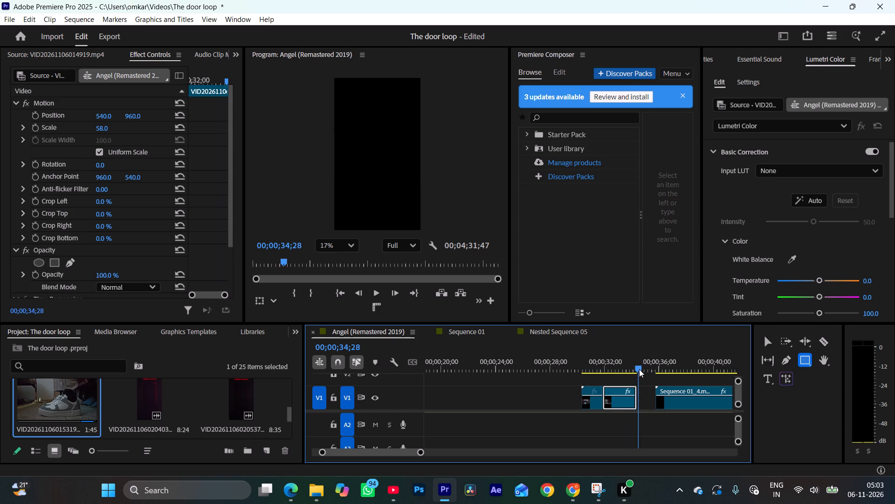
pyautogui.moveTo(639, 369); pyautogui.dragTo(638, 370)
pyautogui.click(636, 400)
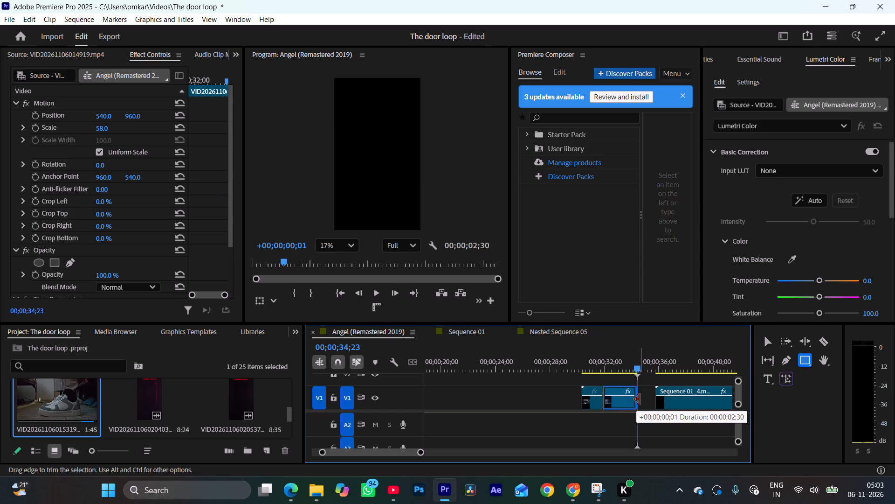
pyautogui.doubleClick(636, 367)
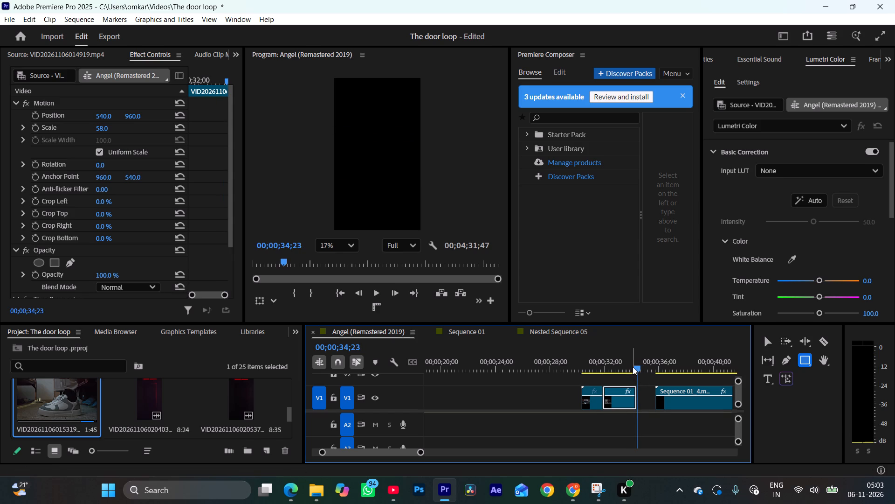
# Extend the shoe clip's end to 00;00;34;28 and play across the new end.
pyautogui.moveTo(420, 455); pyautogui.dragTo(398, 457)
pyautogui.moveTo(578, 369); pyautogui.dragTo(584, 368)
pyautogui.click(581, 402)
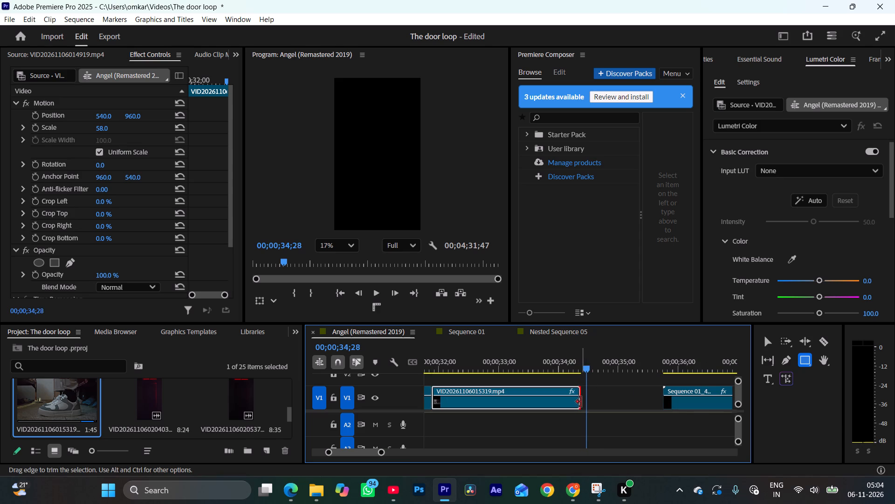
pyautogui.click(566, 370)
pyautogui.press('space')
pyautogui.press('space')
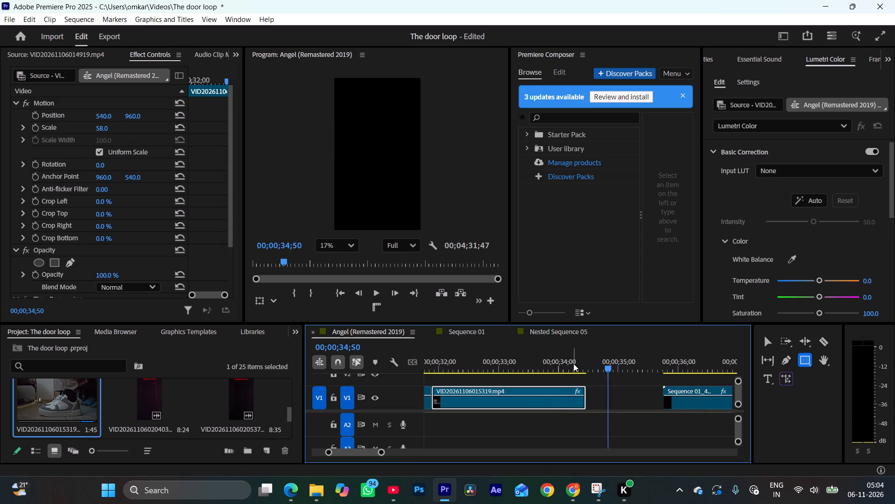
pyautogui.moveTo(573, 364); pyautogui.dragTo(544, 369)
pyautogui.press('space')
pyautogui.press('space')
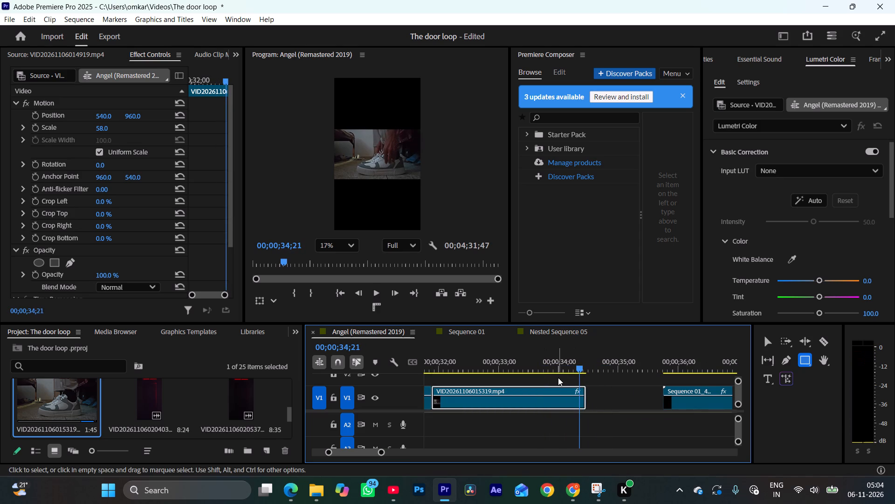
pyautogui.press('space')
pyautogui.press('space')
# Trim the shoe clip's end back to 00;00;34;24 and play across it into the gap.
pyautogui.click(584, 368)
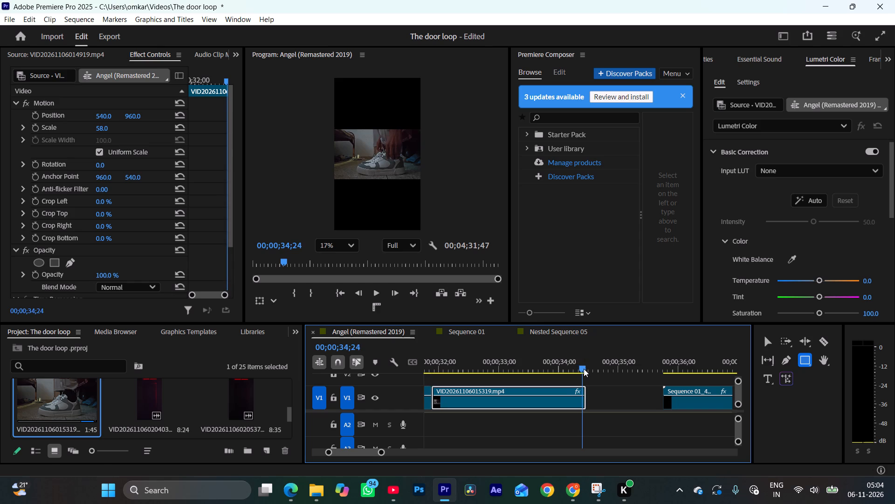
pyautogui.click(585, 399)
pyautogui.click(568, 363)
pyautogui.press('space')
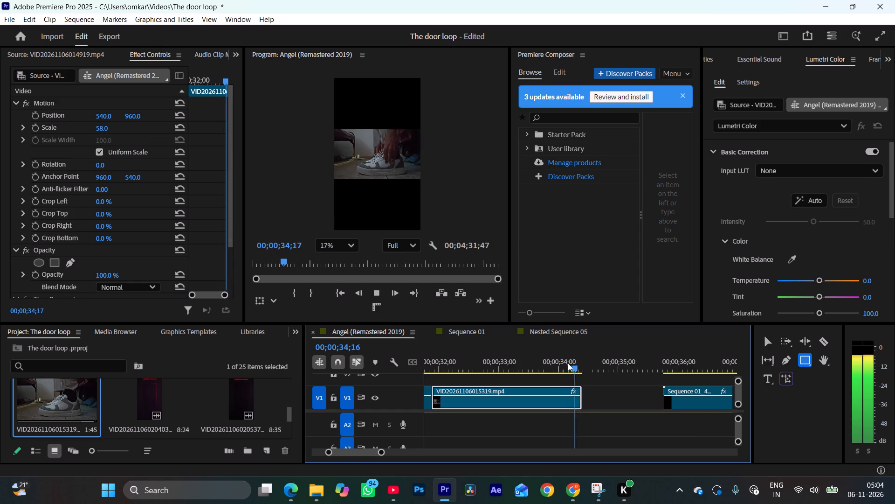
pyautogui.press('space')
pyautogui.click(535, 366)
pyautogui.press('space')
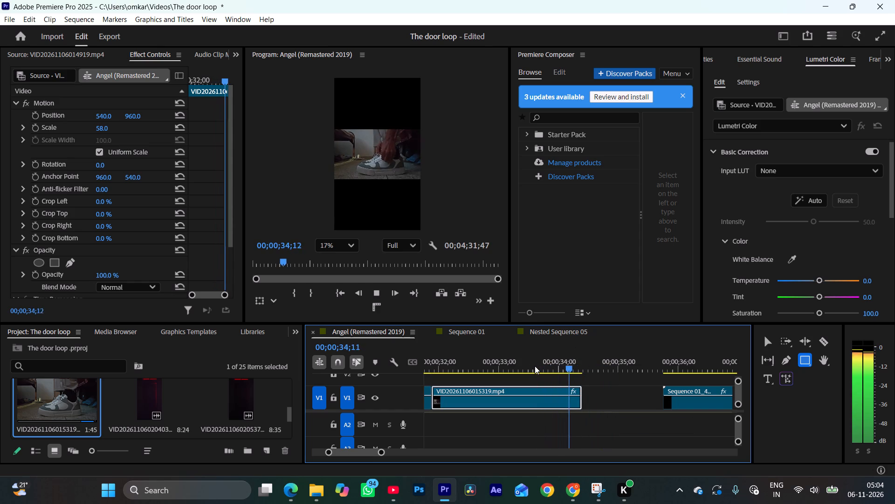
pyautogui.press('space')
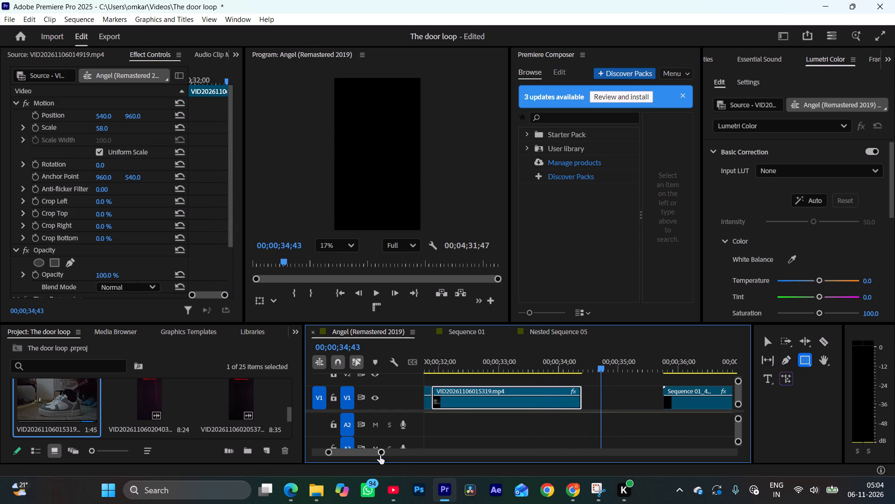
# Play the gap before the Sequence 01 clip and move the shoe clip later so that it ends at 00;00;34;50.
pyautogui.moveTo(381, 455); pyautogui.dragTo(399, 458)
pyautogui.press('space')
pyautogui.press('space')
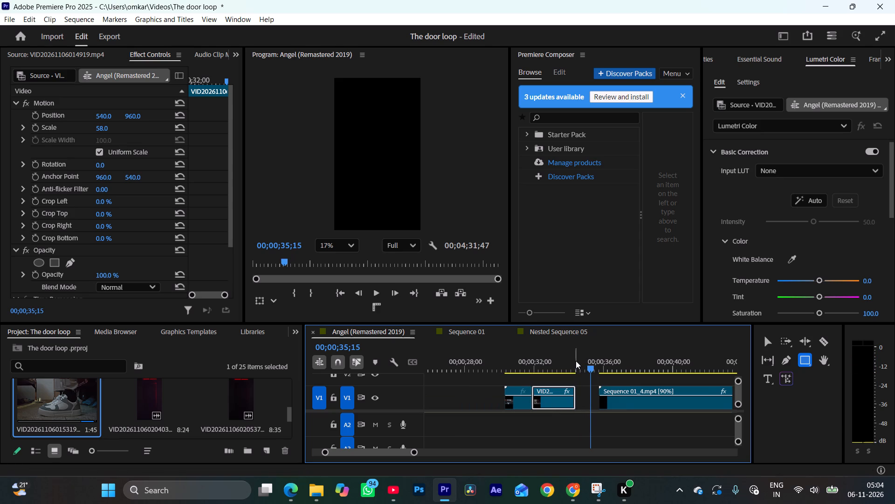
pyautogui.click(576, 361)
pyautogui.press('space')
pyautogui.press('space')
pyautogui.press('space')
pyautogui.press('space')
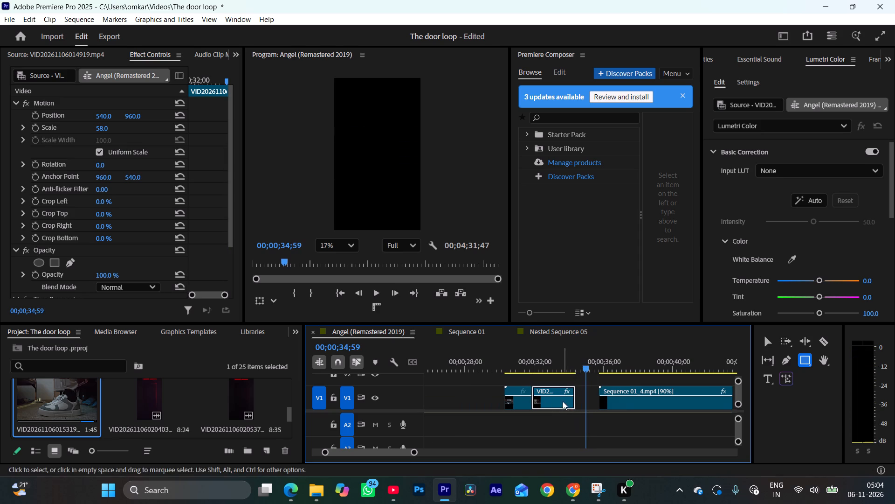
pyautogui.moveTo(563, 401); pyautogui.dragTo(569, 401)
pyautogui.click(586, 368)
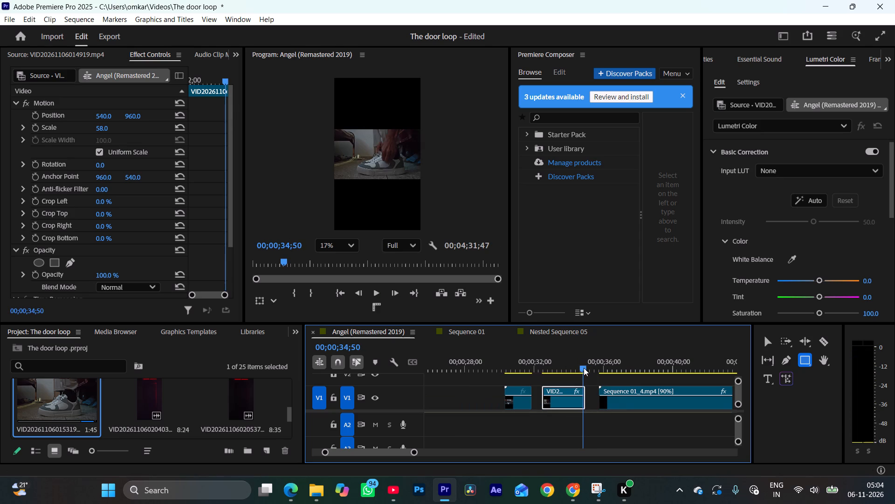
pyautogui.click(569, 404)
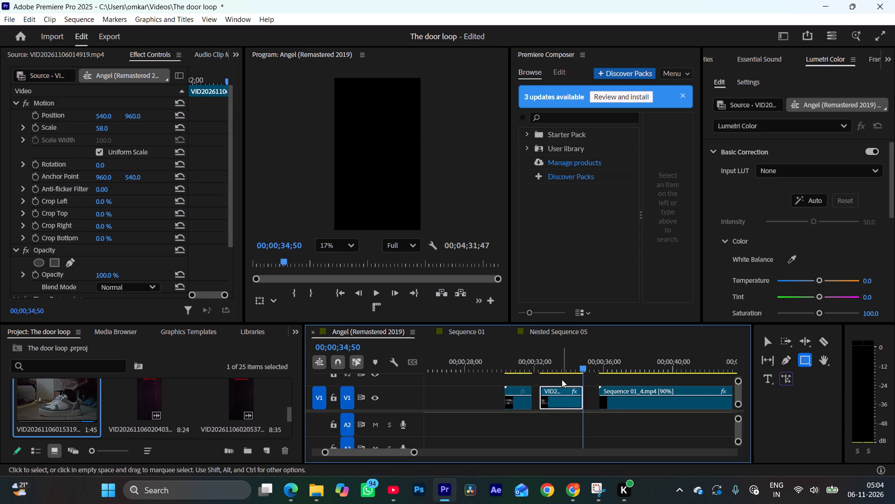
# Play the moved shoe clip and the gaps around it to check the timing against the music.
pyautogui.click(560, 368)
pyautogui.press('space')
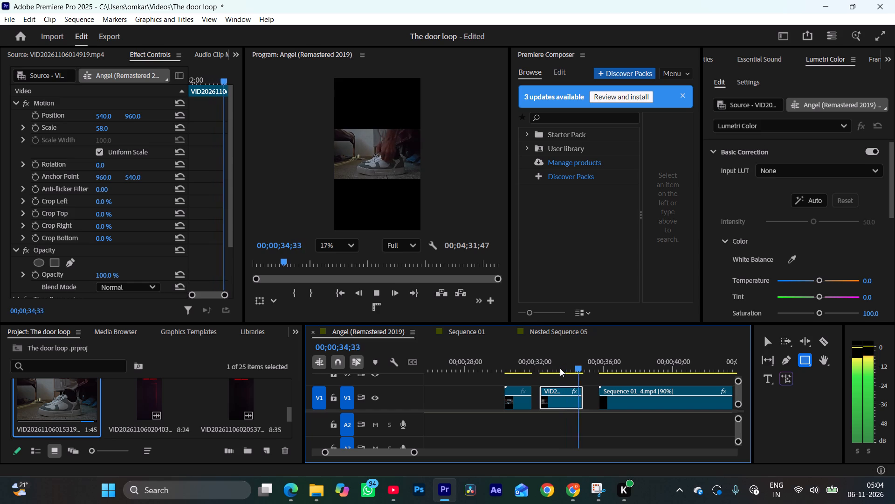
pyautogui.click(560, 368)
pyautogui.press('space')
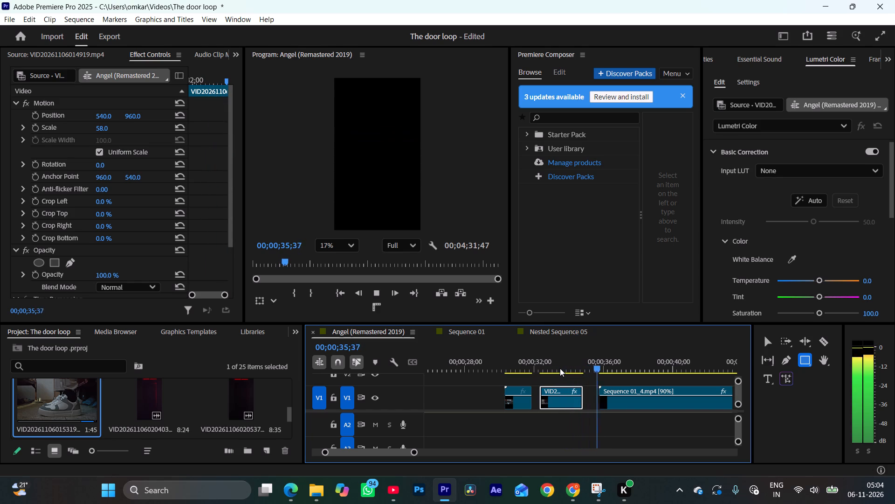
pyautogui.moveTo(549, 368); pyautogui.dragTo(530, 362)
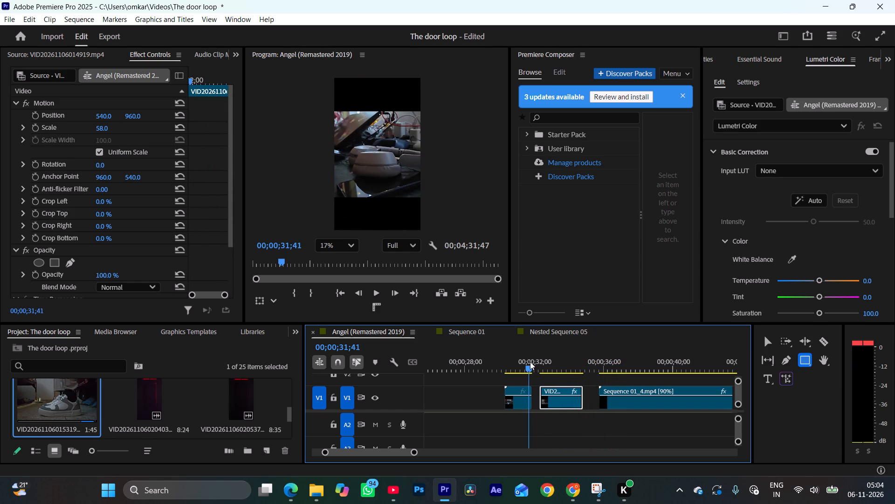
pyautogui.press('space')
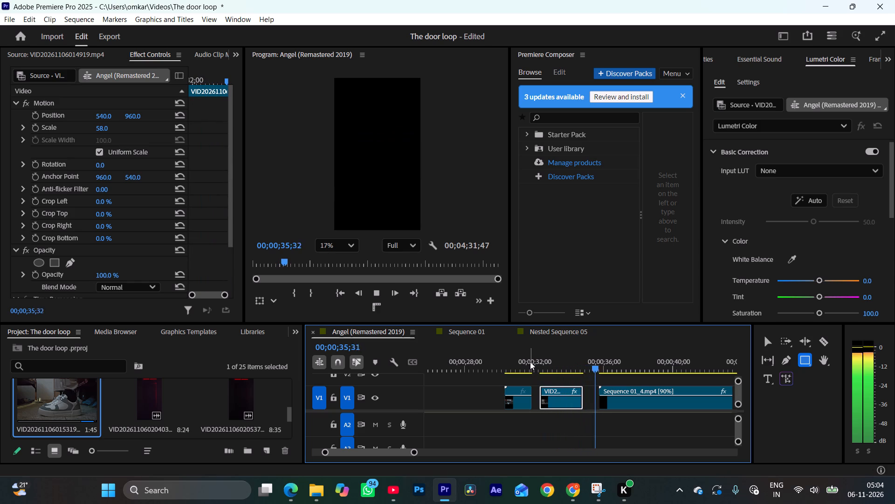
pyautogui.moveTo(566, 366); pyautogui.dragTo(561, 366)
pyautogui.press('space')
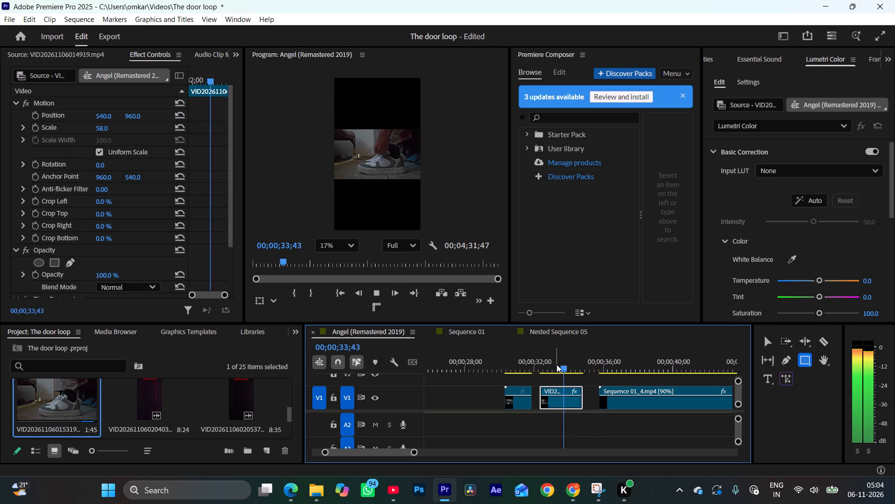
pyautogui.press('space')
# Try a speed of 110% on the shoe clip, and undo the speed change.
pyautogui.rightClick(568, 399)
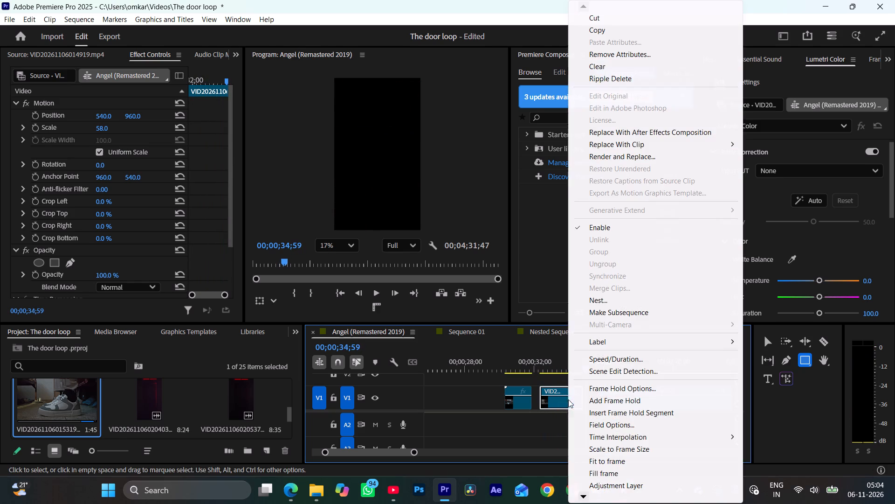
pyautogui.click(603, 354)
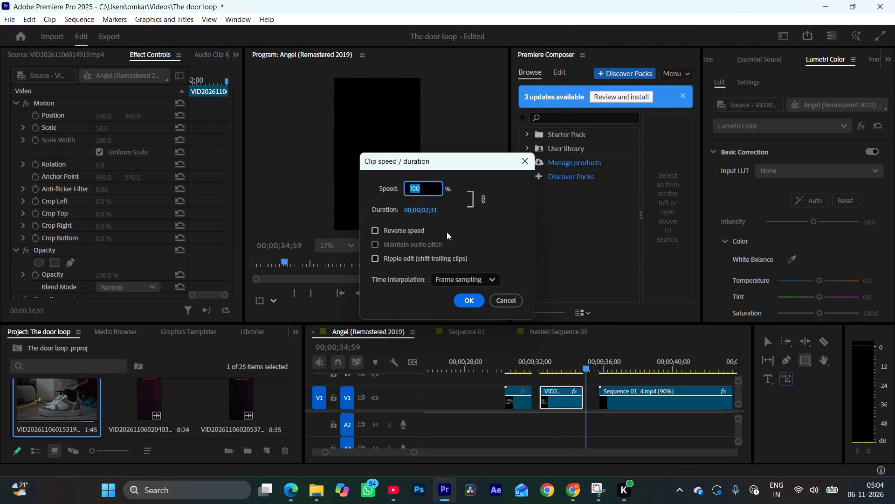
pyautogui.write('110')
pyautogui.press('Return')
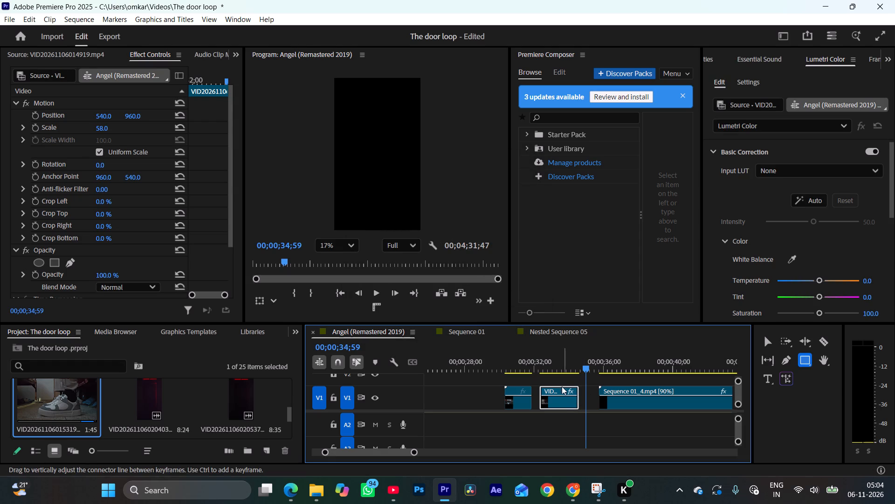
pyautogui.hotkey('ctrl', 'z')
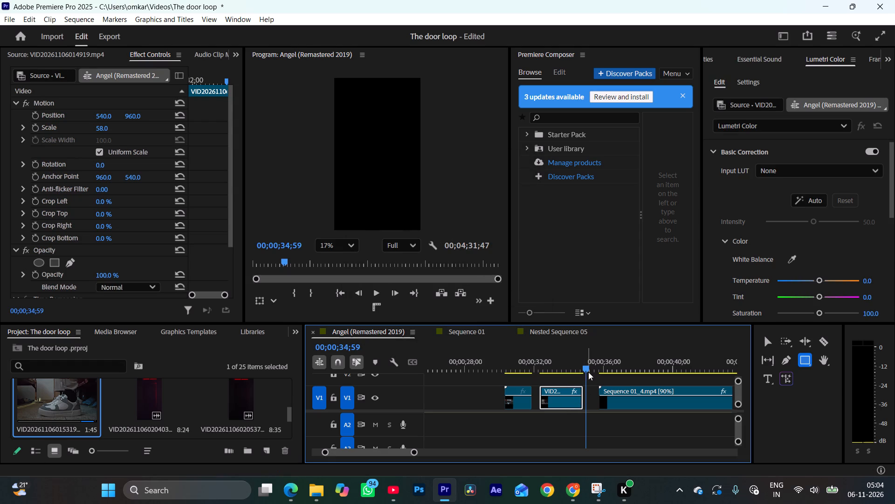
# Play the shoe clip through its end and into the gap before Sequence 01 to recheck the timing.
pyautogui.moveTo(588, 372); pyautogui.dragTo(585, 367)
pyautogui.press('Right')
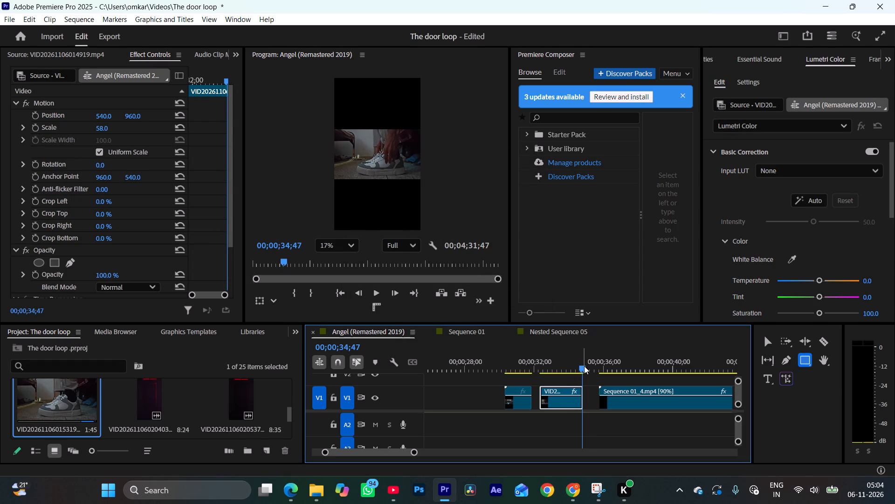
pyautogui.click(553, 367)
pyautogui.press('space')
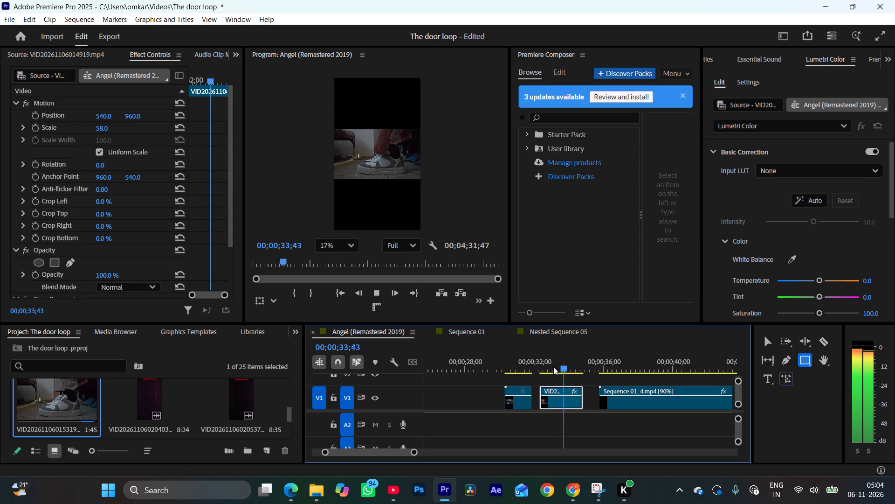
pyautogui.click(540, 369)
pyautogui.press('space')
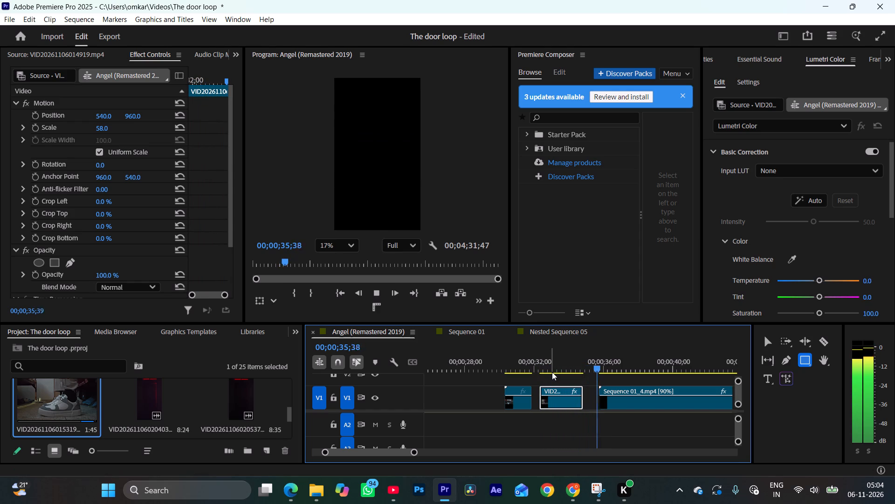
pyautogui.click(546, 368)
pyautogui.press('space')
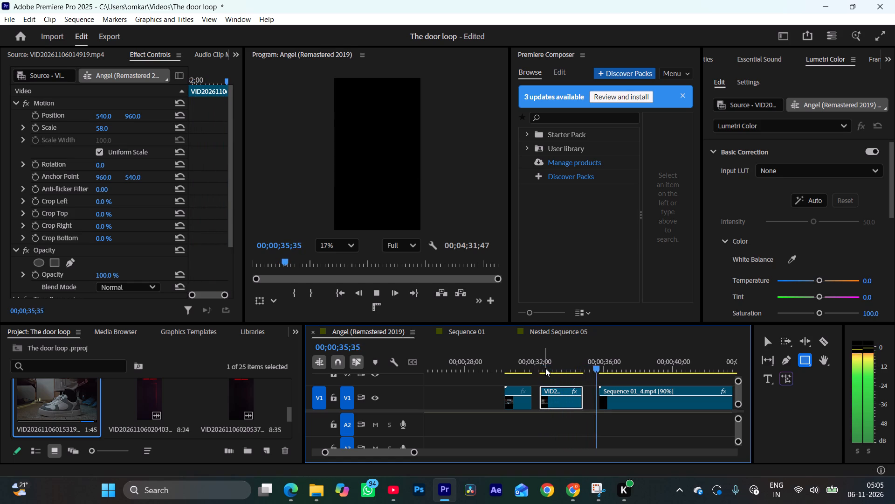
# Replay the desk clip's ending and the gap before the shoe clip several times to judge the cut against the music.
pyautogui.moveTo(545, 368); pyautogui.dragTo(529, 368)
pyautogui.moveTo(518, 364); pyautogui.dragTo(503, 369)
pyautogui.press('space')
pyautogui.press('space')
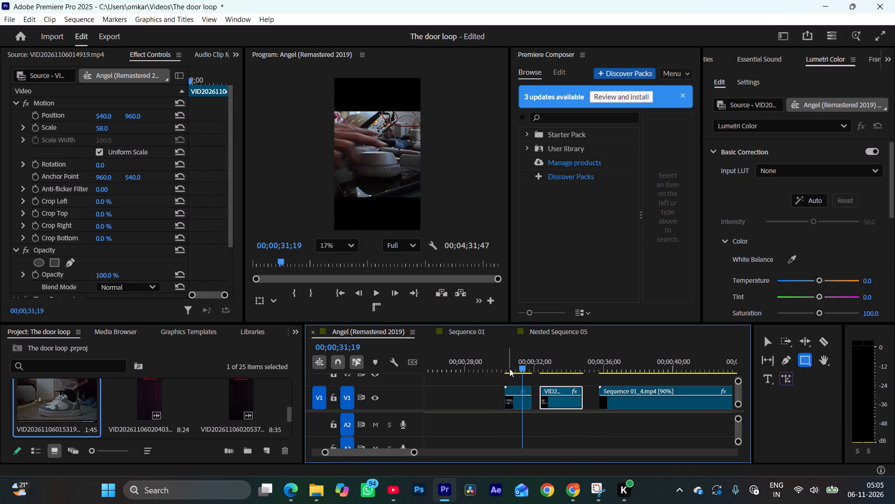
pyautogui.click(511, 369)
pyautogui.press('space')
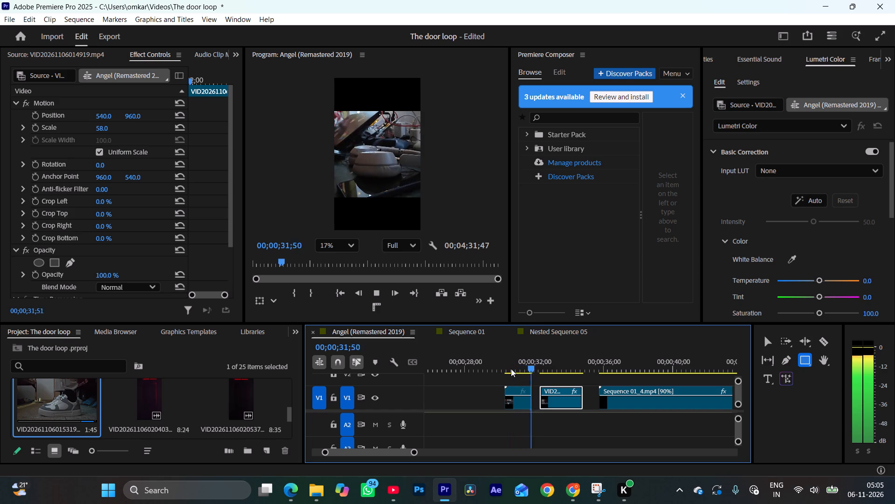
pyautogui.press('space')
pyautogui.click(525, 368)
pyautogui.press('space')
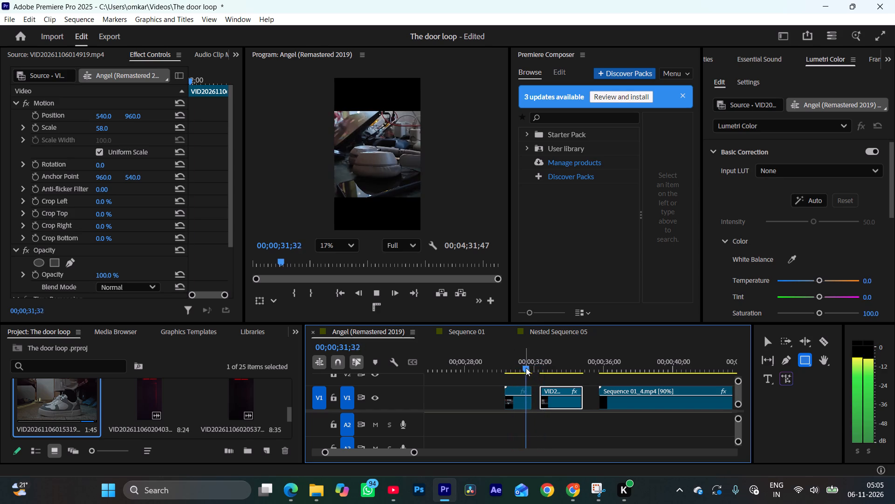
pyautogui.press('space')
pyautogui.click(530, 370)
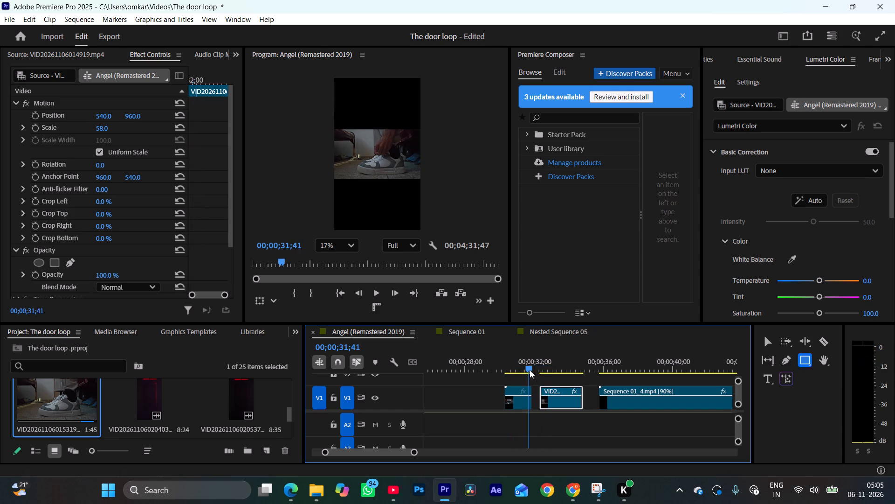
pyautogui.press('space')
pyautogui.press('space')
pyautogui.click(521, 365)
pyautogui.press('space')
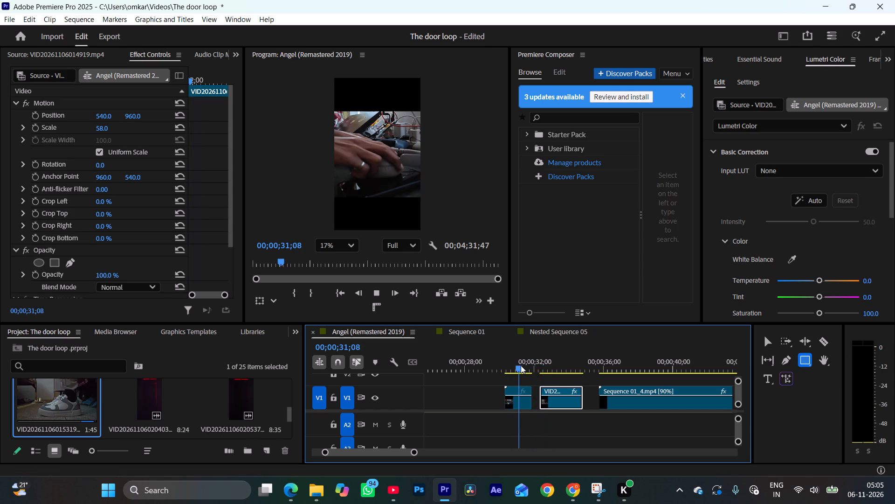
pyautogui.press('space')
# Extend the shoe clip's start back to meet the desk clip at 00;00;31;53 and play across the cut.
pyautogui.moveTo(539, 402); pyautogui.dragTo(533, 400)
pyautogui.click(520, 367)
pyautogui.press('space')
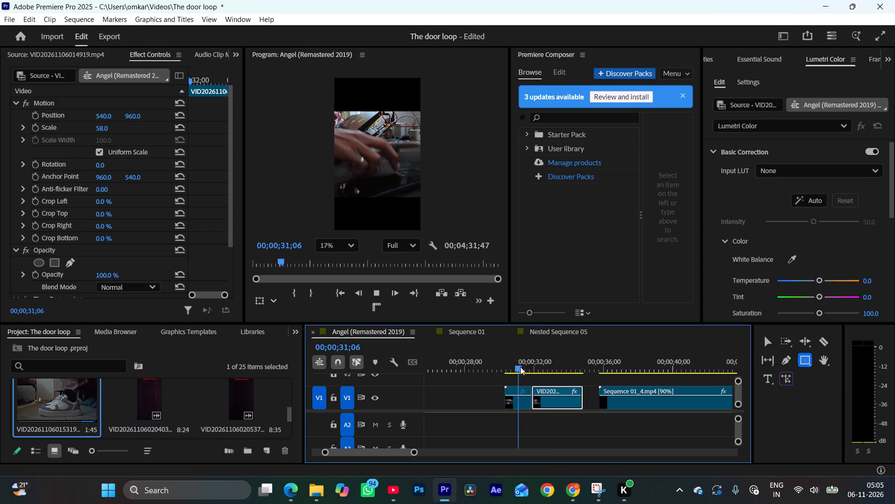
pyautogui.press('space')
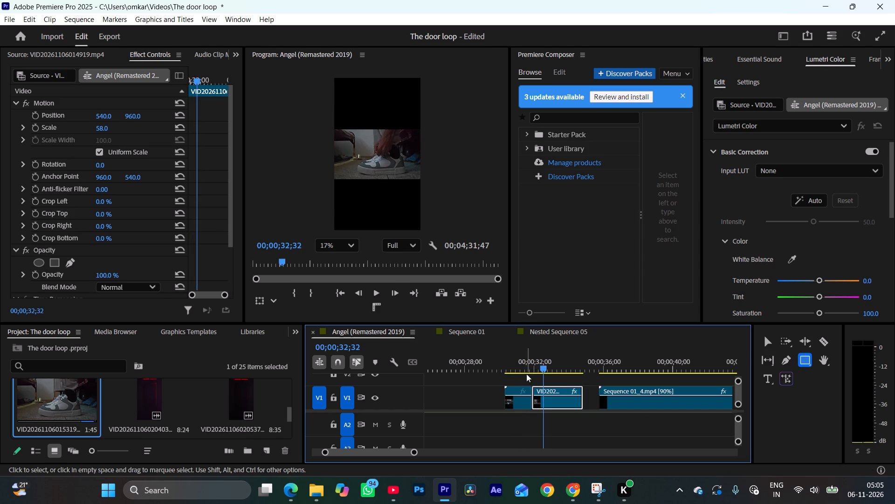
pyautogui.moveTo(527, 368); pyautogui.dragTo(536, 366)
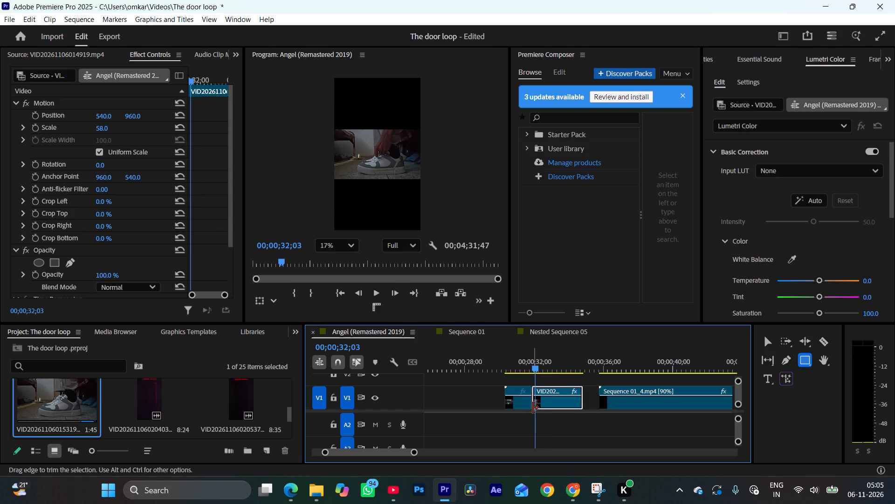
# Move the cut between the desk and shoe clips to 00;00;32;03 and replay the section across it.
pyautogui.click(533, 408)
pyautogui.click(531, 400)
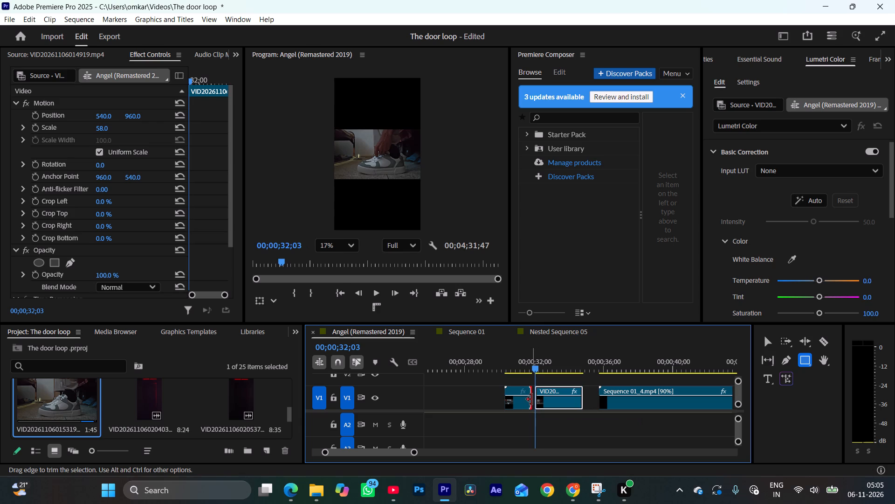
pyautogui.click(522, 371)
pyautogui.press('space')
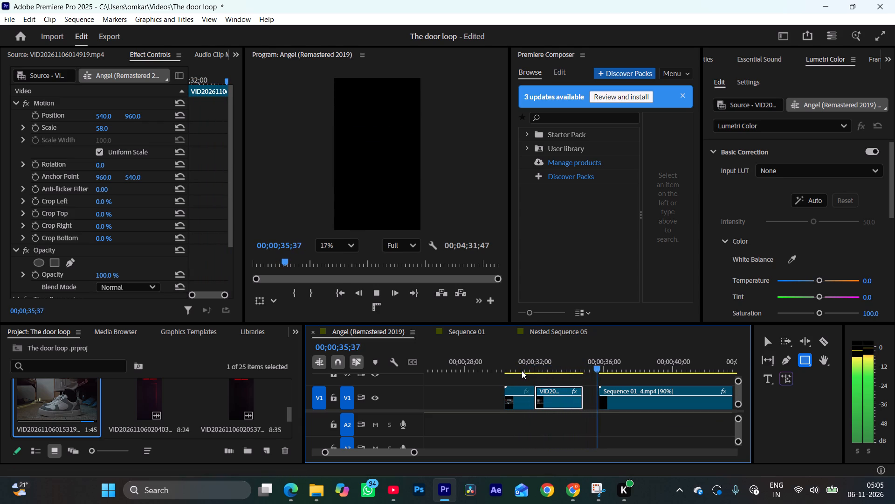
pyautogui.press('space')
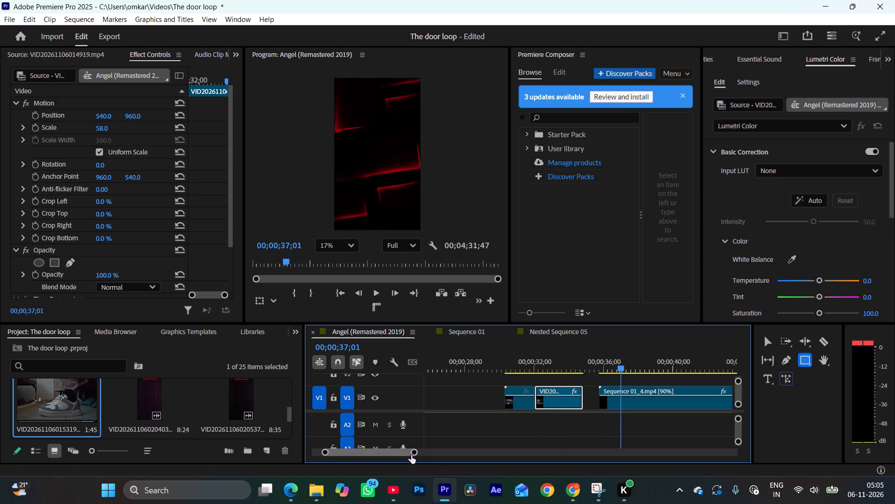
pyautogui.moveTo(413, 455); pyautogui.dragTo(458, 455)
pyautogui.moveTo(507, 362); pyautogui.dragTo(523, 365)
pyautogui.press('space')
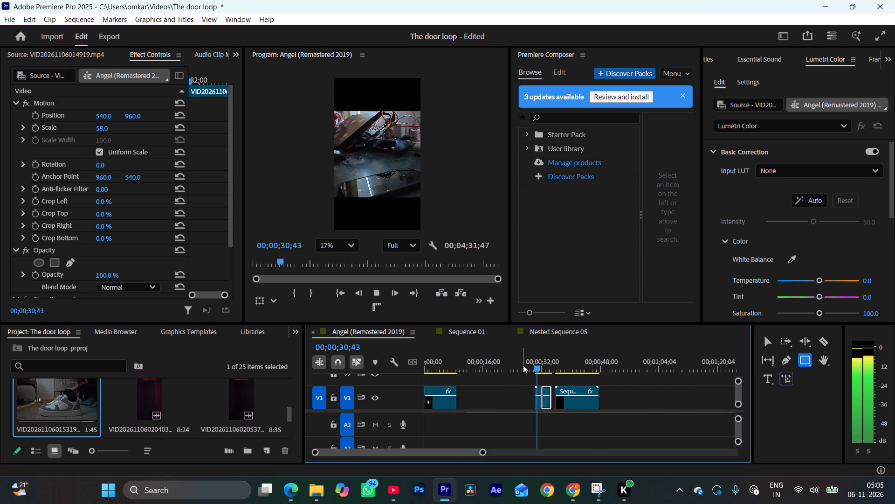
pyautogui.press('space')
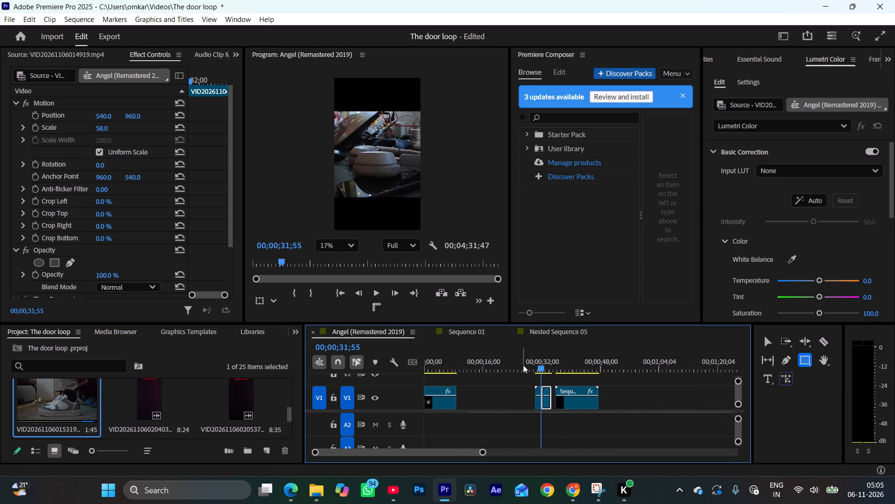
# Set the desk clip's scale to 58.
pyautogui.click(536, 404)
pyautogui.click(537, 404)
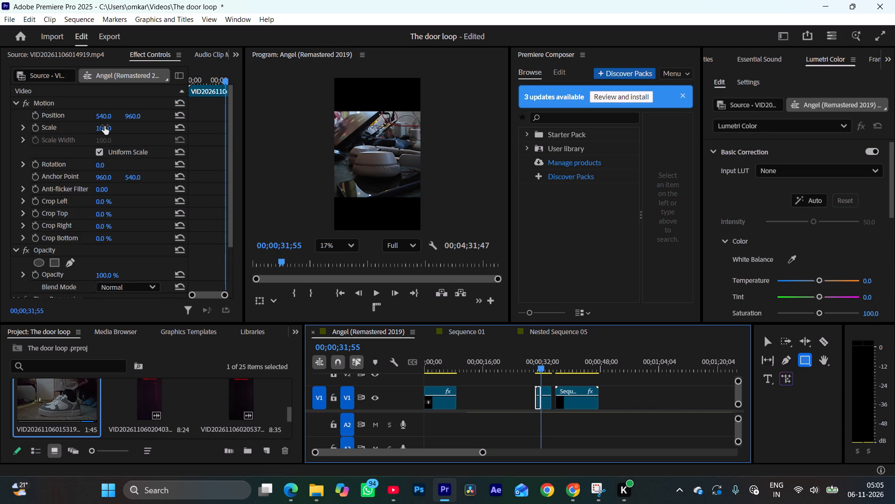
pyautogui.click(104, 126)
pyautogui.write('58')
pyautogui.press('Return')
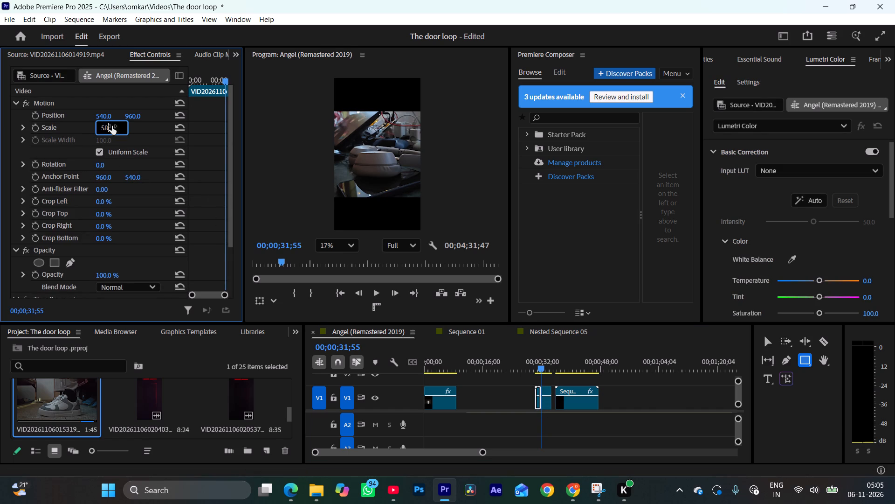
# Replay the desk clip against the music and delete it from V1.
pyautogui.click(530, 371)
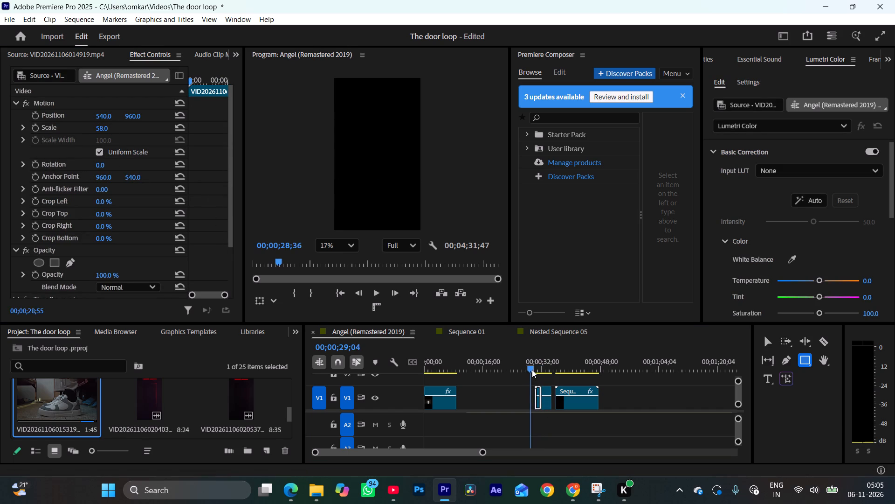
pyautogui.press('space')
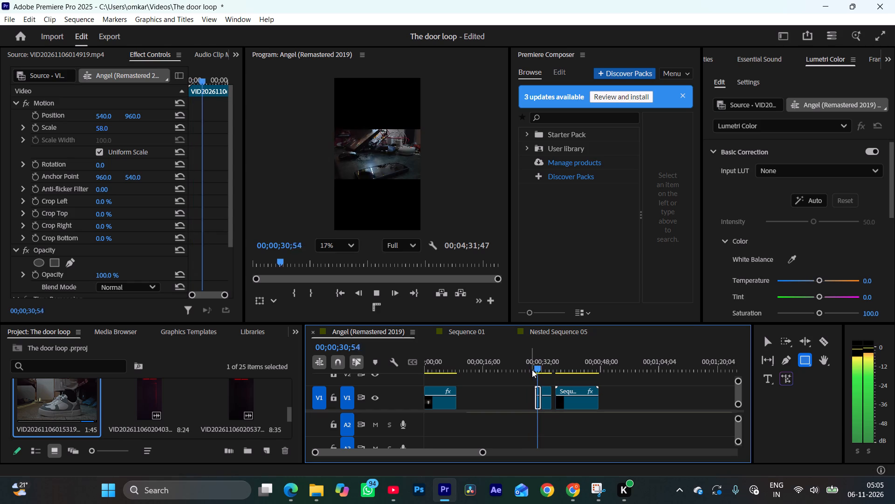
pyautogui.press('space')
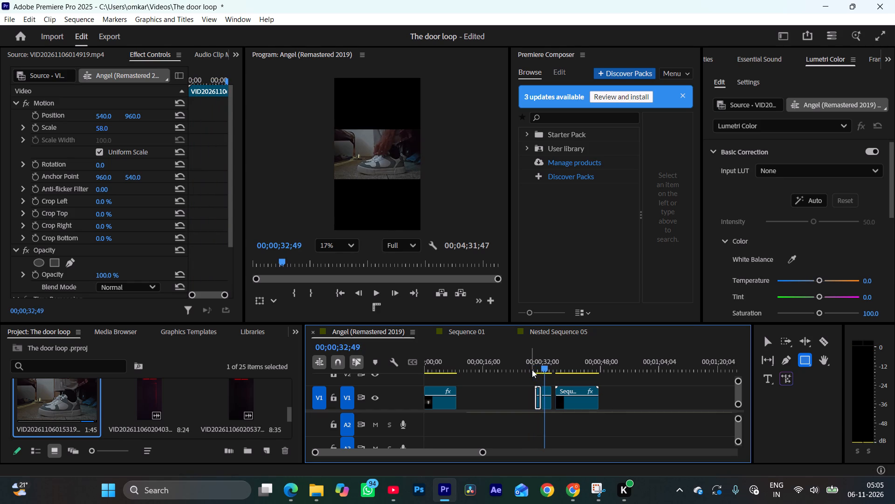
pyautogui.click(535, 368)
pyautogui.press('space')
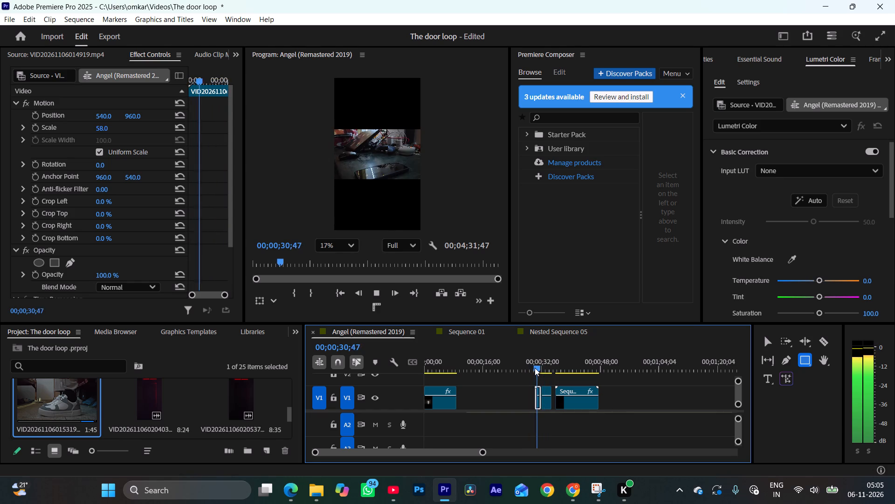
pyautogui.press('space')
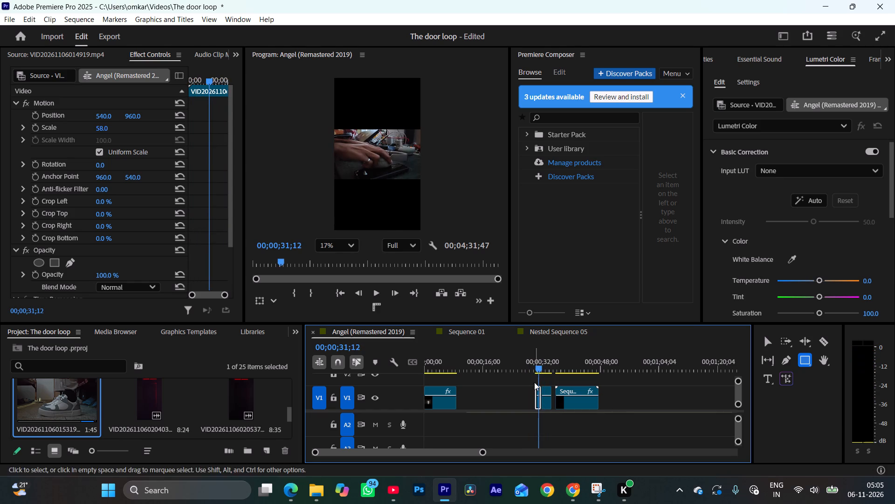
pyautogui.press('Delete')
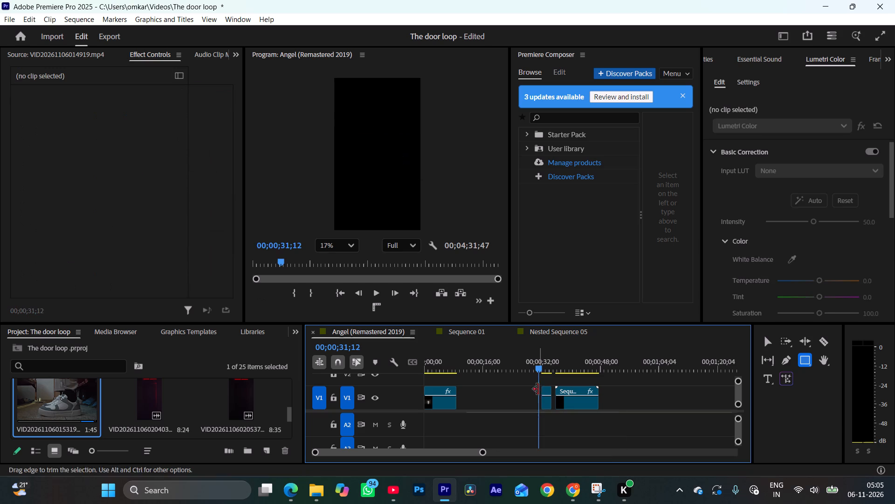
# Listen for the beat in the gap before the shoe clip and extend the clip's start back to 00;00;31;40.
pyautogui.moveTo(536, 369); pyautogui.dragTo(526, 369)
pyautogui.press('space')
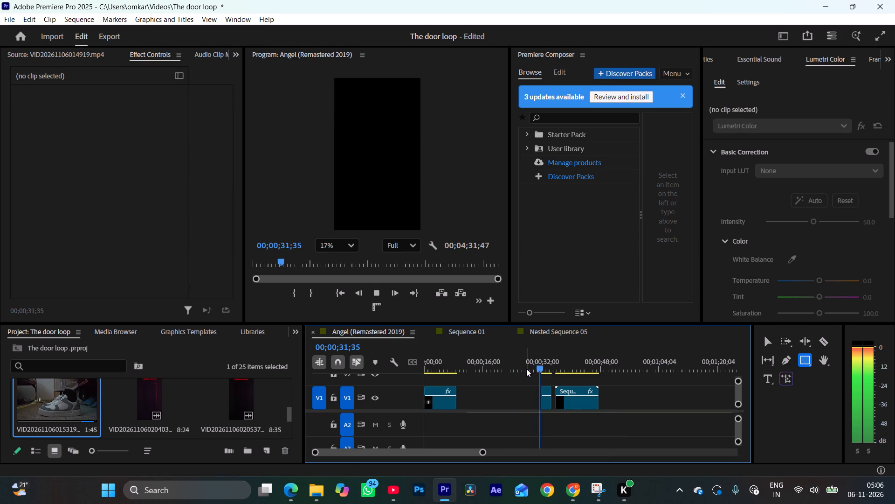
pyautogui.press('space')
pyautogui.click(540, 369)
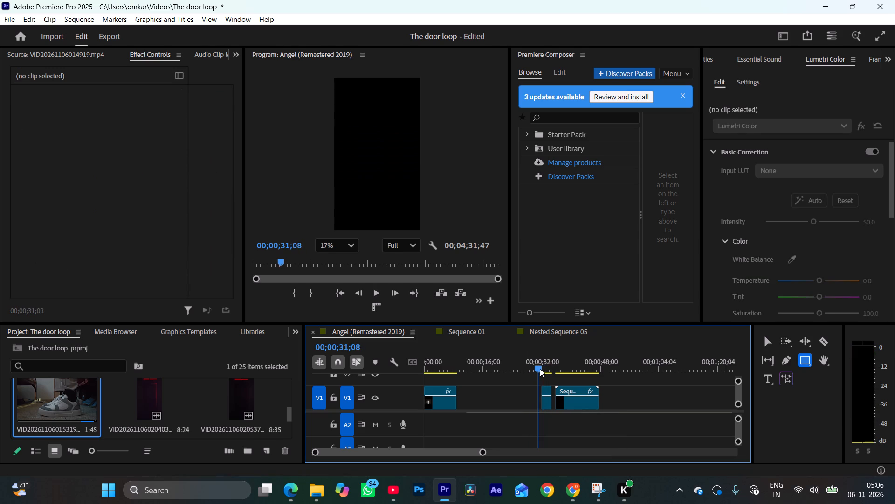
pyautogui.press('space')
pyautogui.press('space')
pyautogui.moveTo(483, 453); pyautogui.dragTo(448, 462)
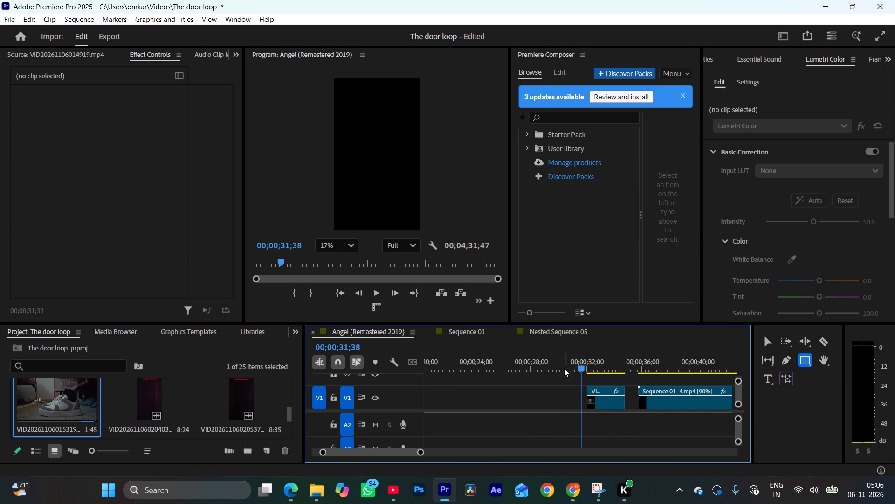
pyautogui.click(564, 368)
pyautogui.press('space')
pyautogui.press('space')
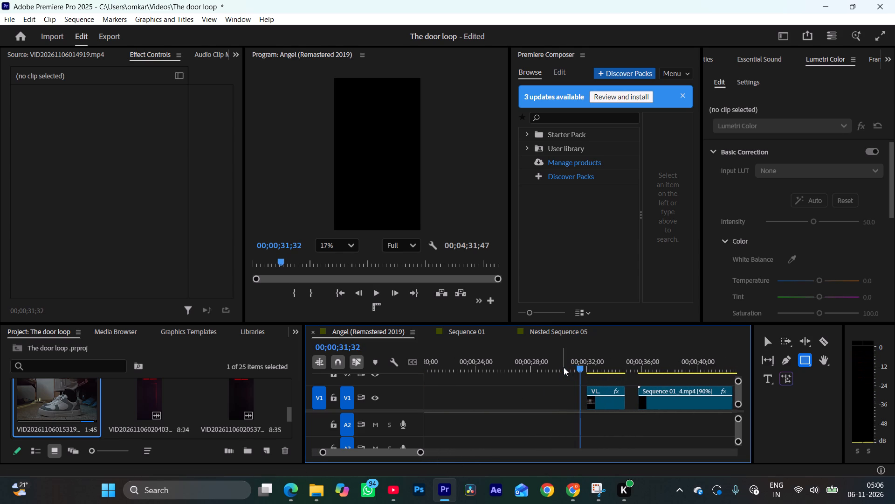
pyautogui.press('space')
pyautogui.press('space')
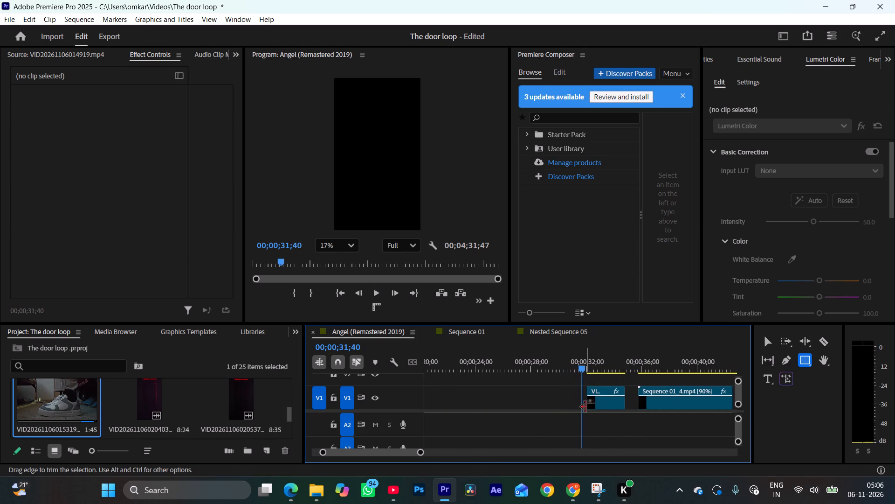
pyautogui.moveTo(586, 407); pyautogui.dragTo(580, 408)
# Replay the lead-in to the shoe clip and extend its start back to 00;00;31;33.
pyautogui.click(573, 365)
pyautogui.press('space')
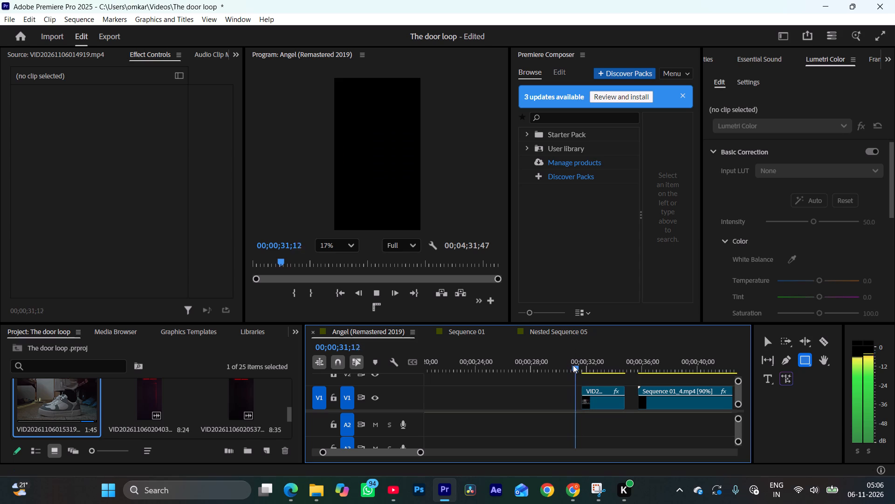
pyautogui.press('space')
pyautogui.click(581, 365)
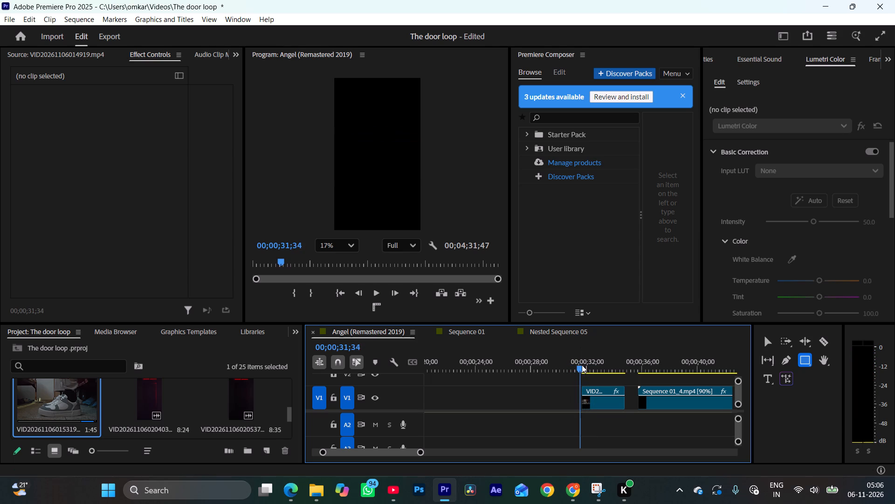
pyautogui.press('Right')
pyautogui.moveTo(585, 402); pyautogui.dragTo(581, 402)
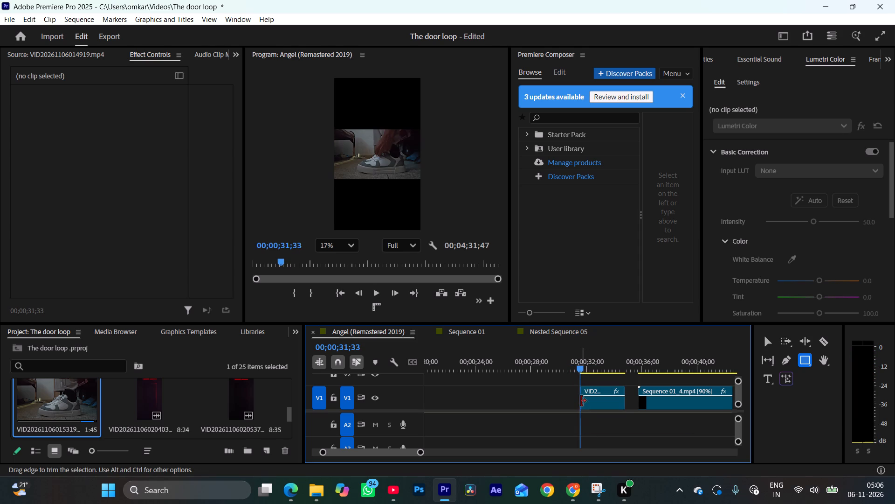
# Browse the project footage for a replacement shot and scrub through VID20261106014654.mp4 in the Source Monitor.
pyautogui.moveTo(420, 456); pyautogui.dragTo(455, 458)
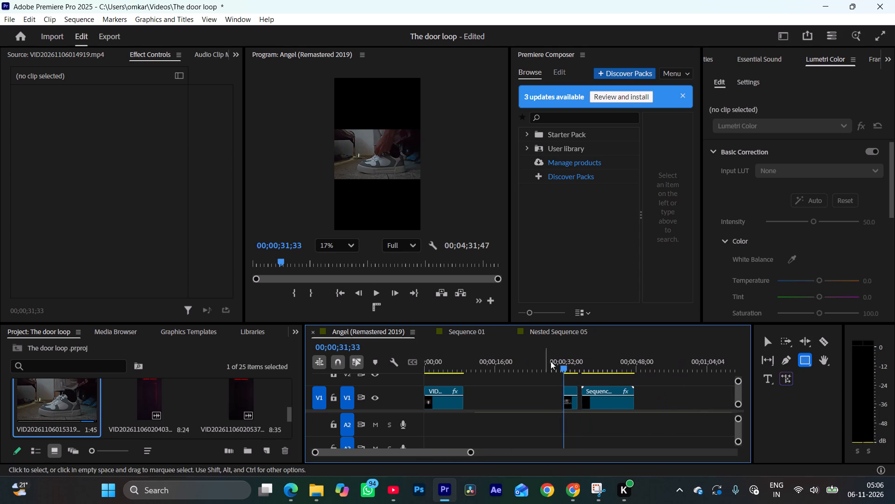
pyautogui.scroll(2, 186, 404)
pyautogui.scroll(-1, 186, 406)
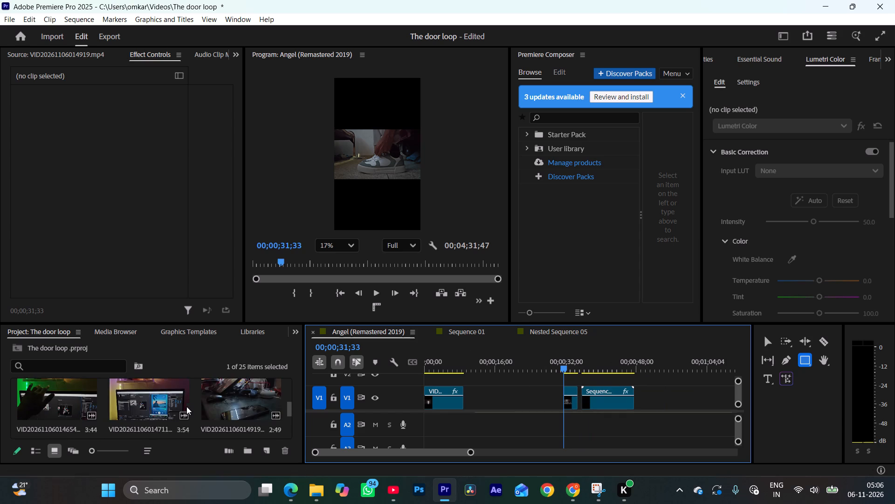
pyautogui.scroll(1, 186, 406)
pyautogui.scroll(-1, 186, 406)
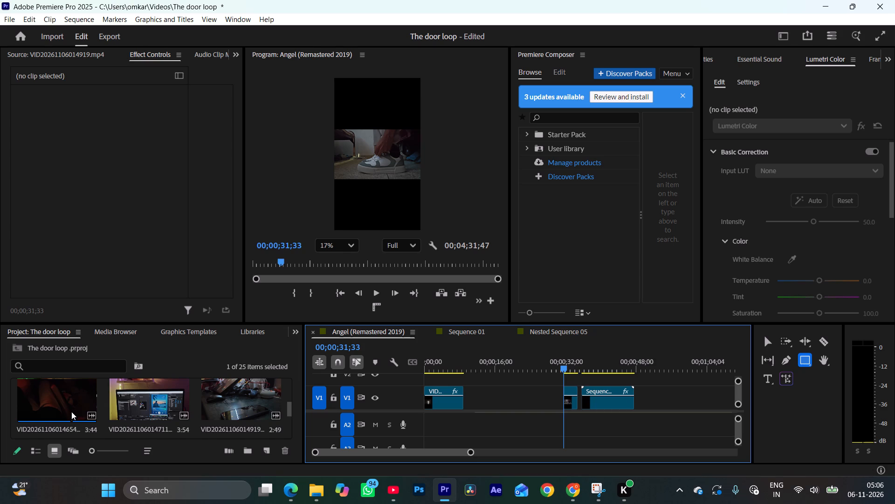
pyautogui.scroll(1, 78, 409)
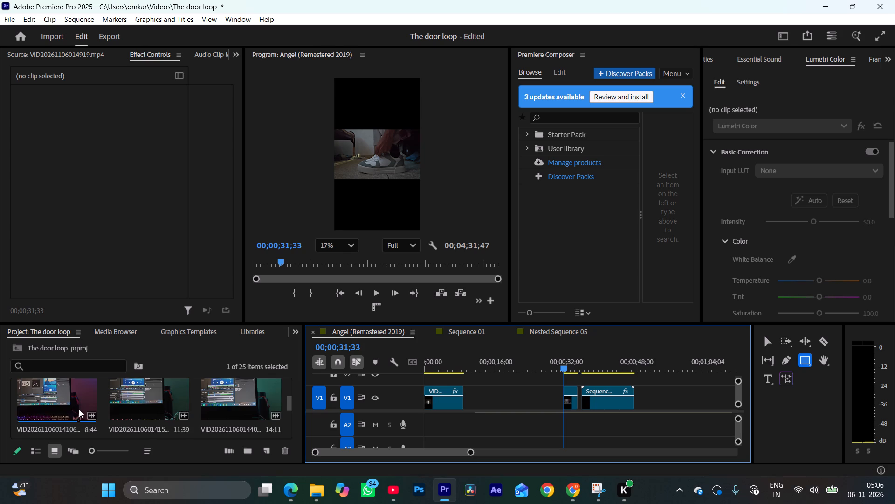
pyautogui.scroll(-1, 226, 400)
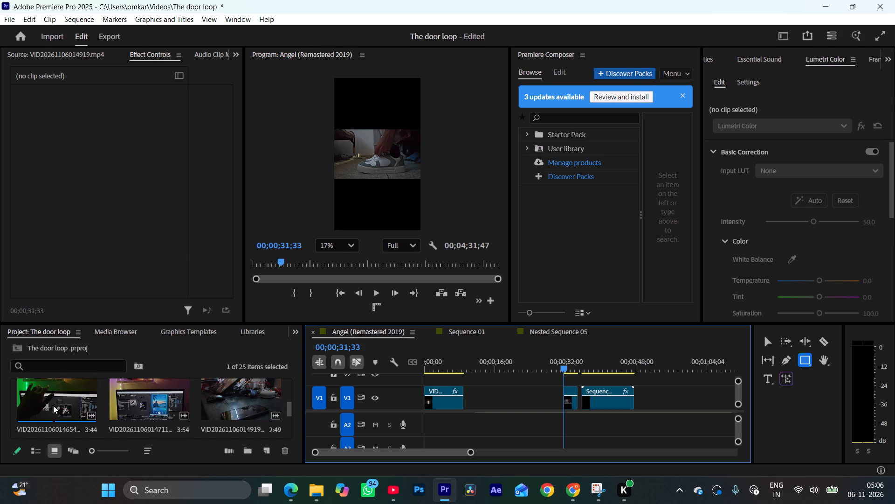
pyautogui.doubleClick(53, 406)
pyautogui.moveTo(101, 276); pyautogui.dragTo(19, 279)
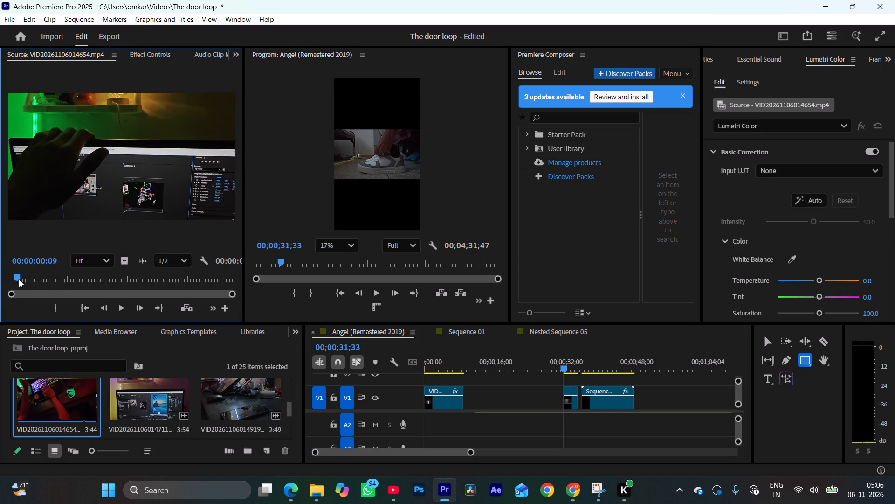
pyautogui.moveTo(19, 279); pyautogui.dragTo(118, 281)
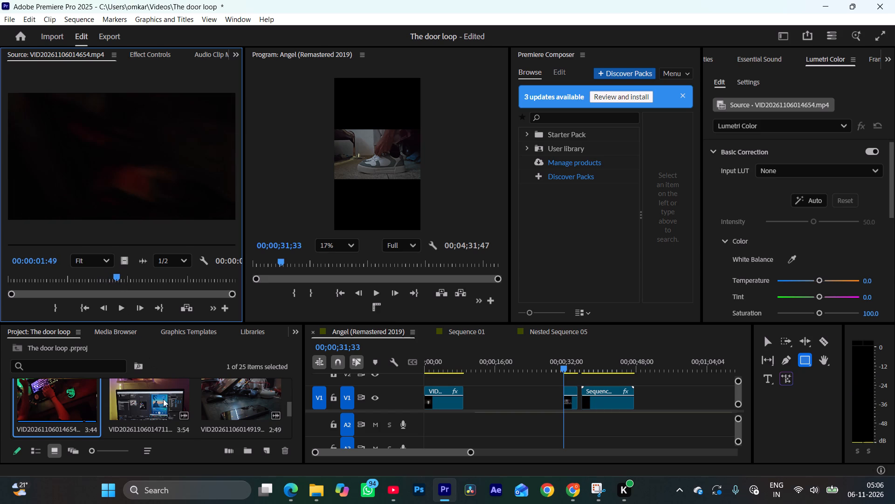
# Open VID20261106014711.mp4 in the Source Monitor and mark the laptop-closing section from 00;00;00;22 to 00;00;02;58.
pyautogui.doubleClick(167, 407)
pyautogui.moveTo(98, 280); pyautogui.dragTo(122, 274)
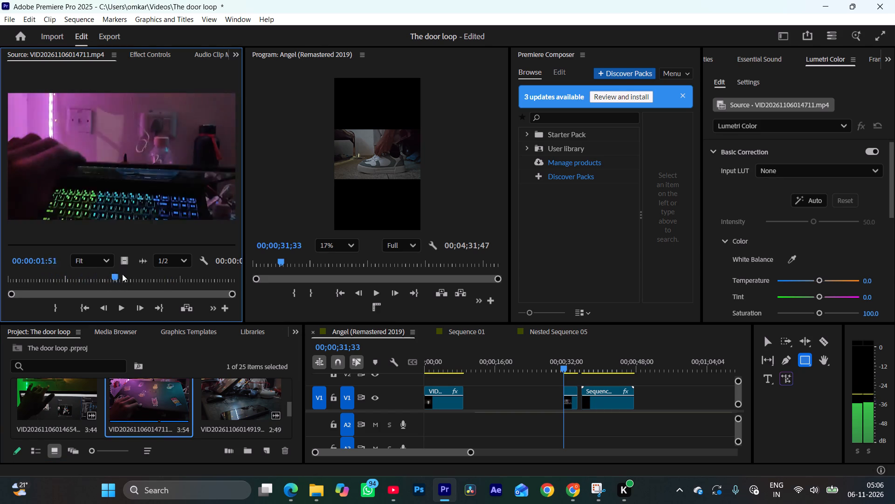
pyautogui.moveTo(122, 274); pyautogui.dragTo(62, 282)
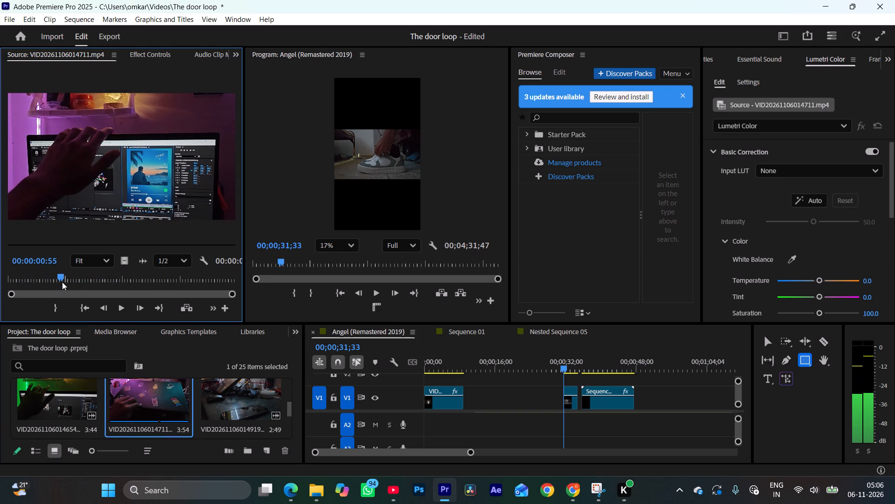
pyautogui.moveTo(62, 282); pyautogui.dragTo(30, 285)
pyautogui.press('i')
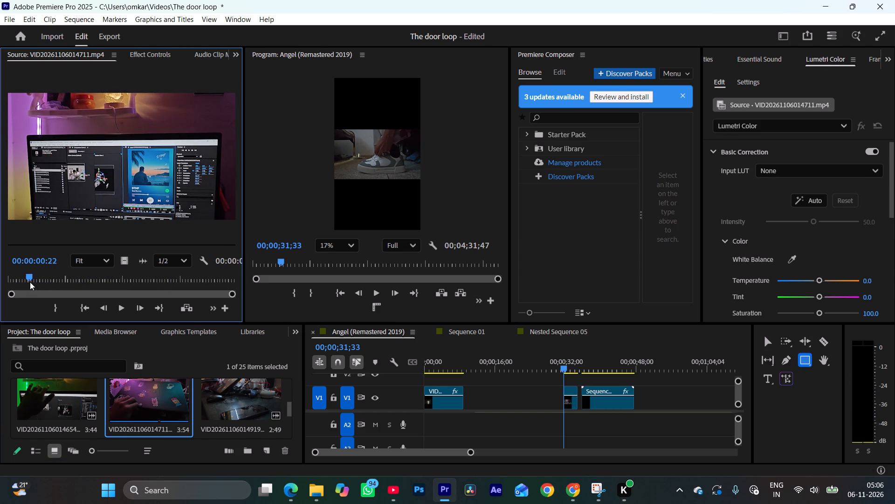
pyautogui.press('space')
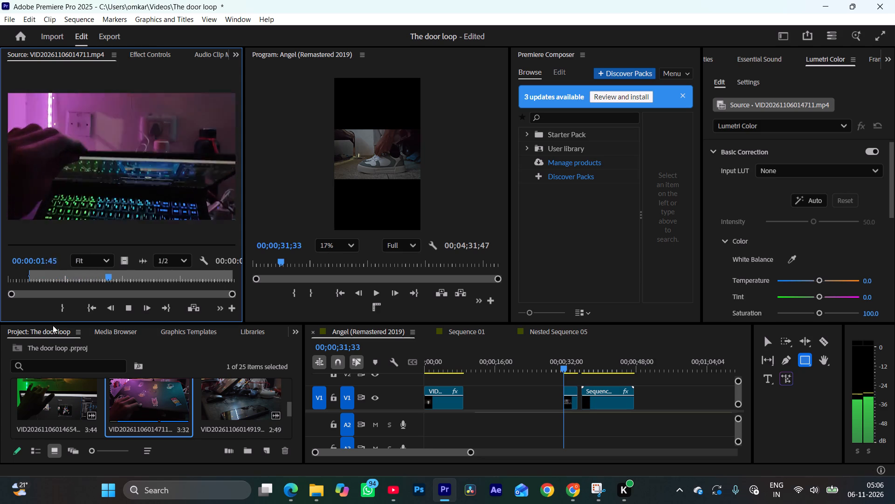
pyautogui.press('space')
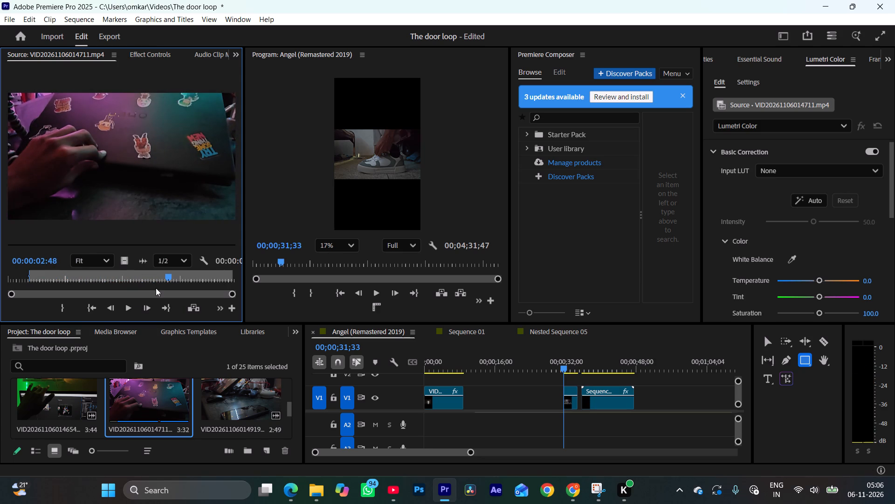
pyautogui.press('space')
pyautogui.press('space')
pyautogui.press('o')
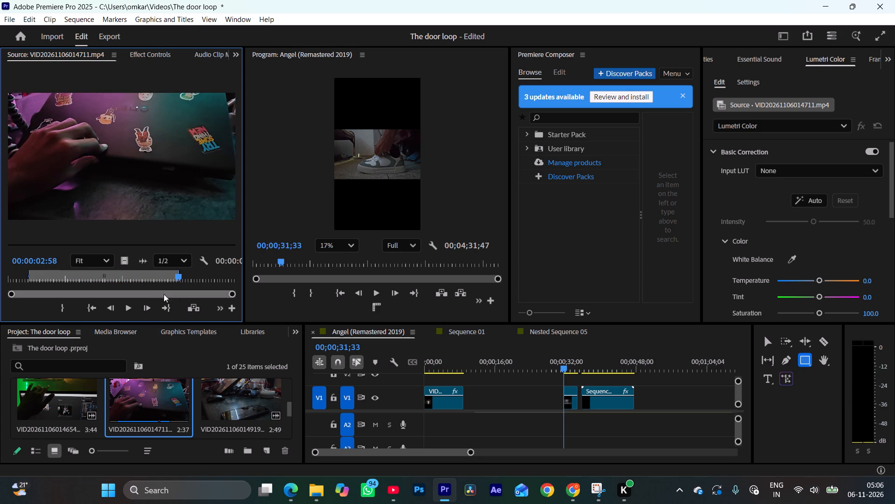
# Place the marked section of VID20261106014711.mp4 on V1 so it ends where the shoe clip starts.
pyautogui.moveTo(123, 265); pyautogui.dragTo(550, 410)
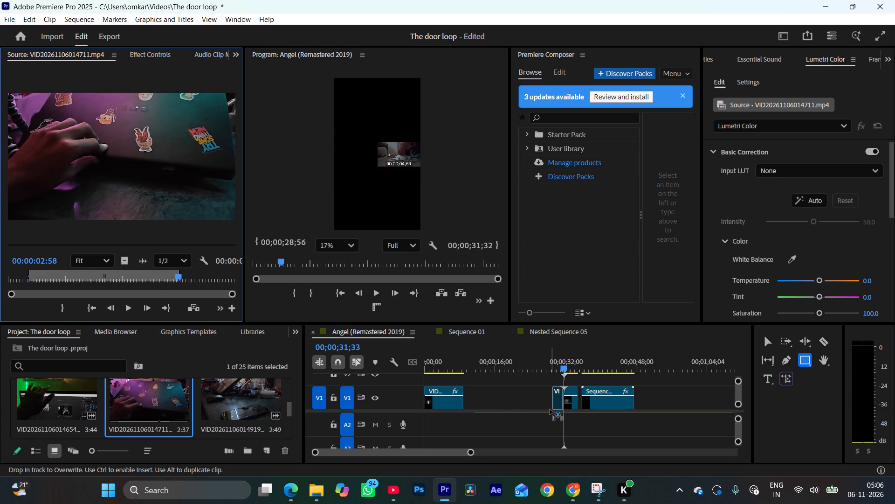
pyautogui.moveTo(550, 410); pyautogui.dragTo(550, 410)
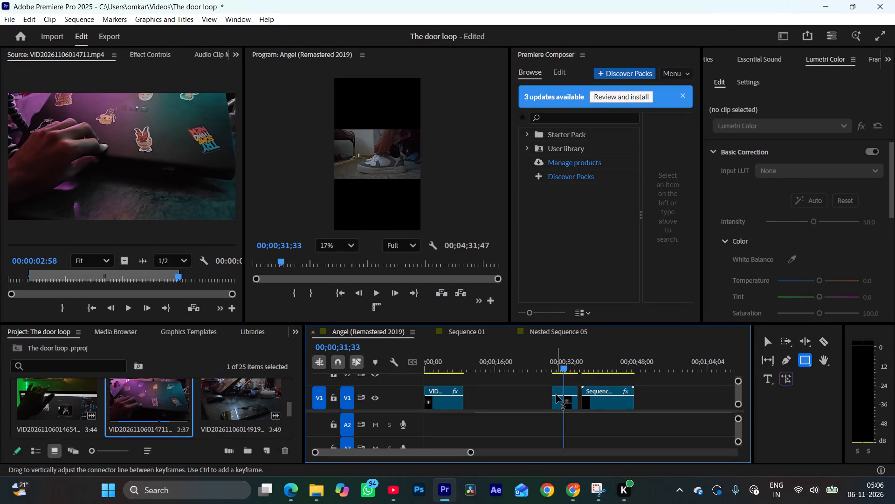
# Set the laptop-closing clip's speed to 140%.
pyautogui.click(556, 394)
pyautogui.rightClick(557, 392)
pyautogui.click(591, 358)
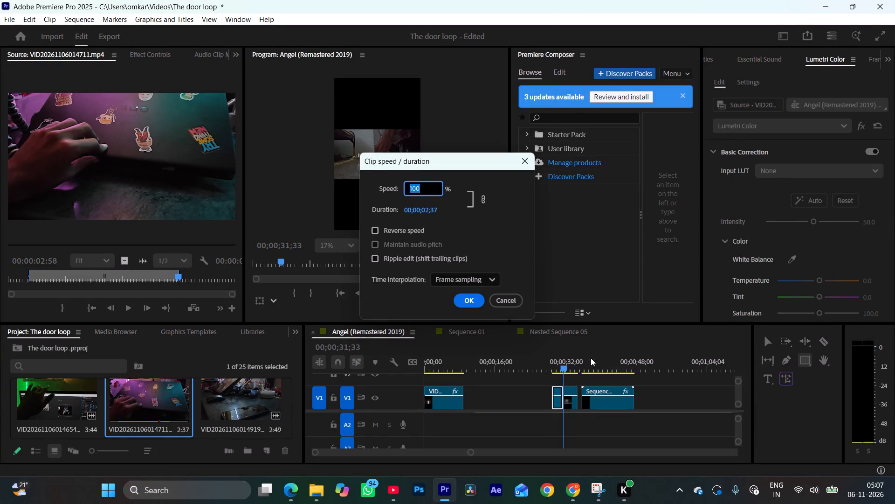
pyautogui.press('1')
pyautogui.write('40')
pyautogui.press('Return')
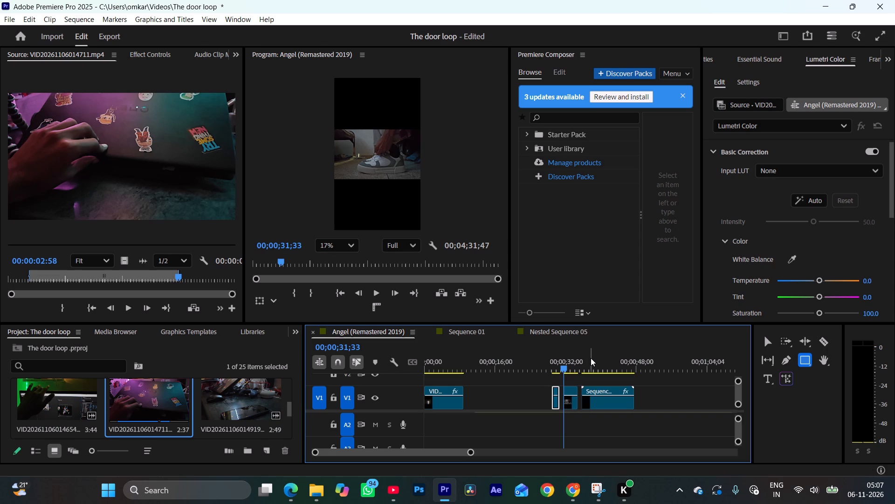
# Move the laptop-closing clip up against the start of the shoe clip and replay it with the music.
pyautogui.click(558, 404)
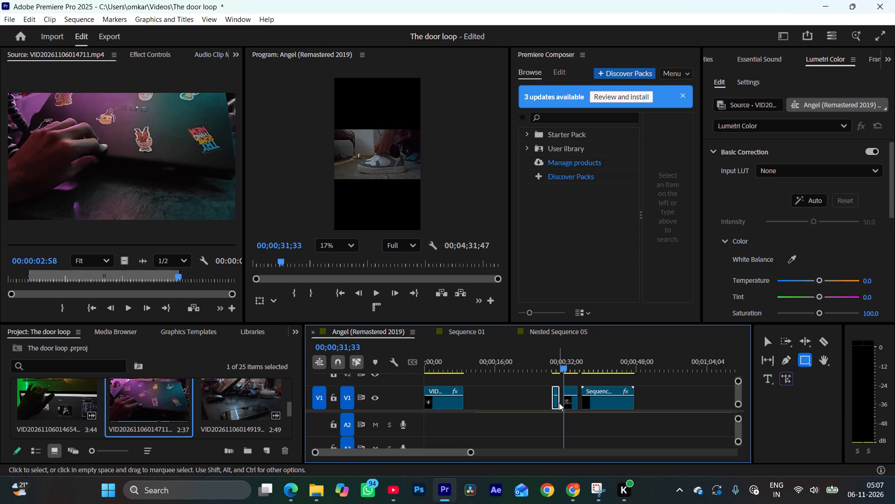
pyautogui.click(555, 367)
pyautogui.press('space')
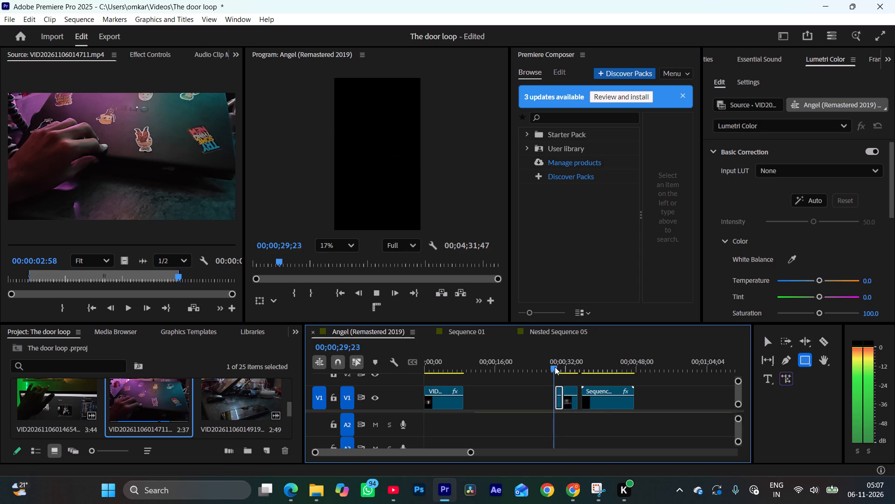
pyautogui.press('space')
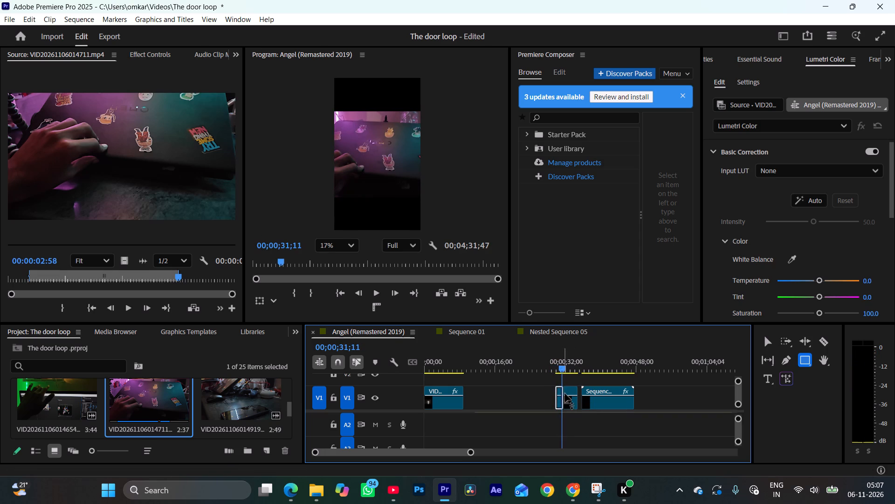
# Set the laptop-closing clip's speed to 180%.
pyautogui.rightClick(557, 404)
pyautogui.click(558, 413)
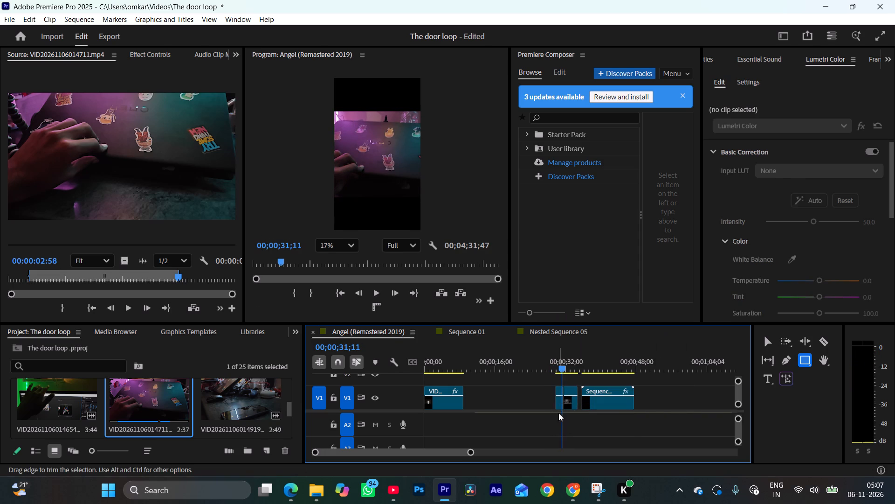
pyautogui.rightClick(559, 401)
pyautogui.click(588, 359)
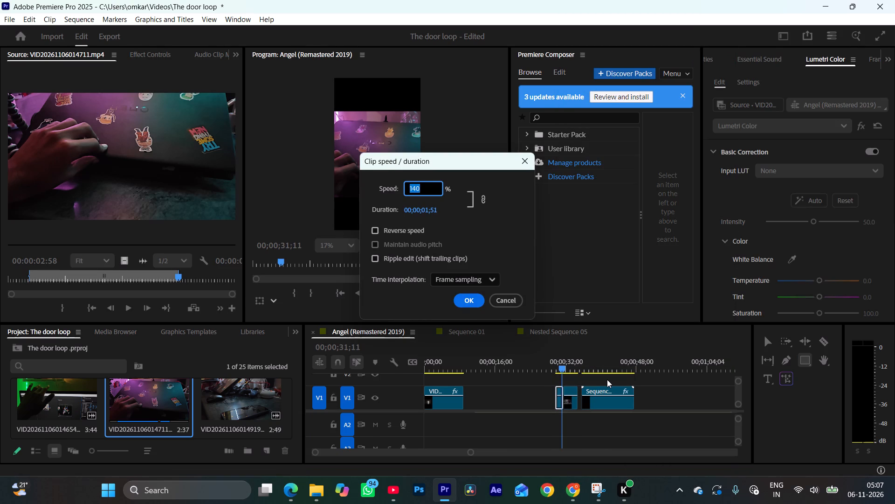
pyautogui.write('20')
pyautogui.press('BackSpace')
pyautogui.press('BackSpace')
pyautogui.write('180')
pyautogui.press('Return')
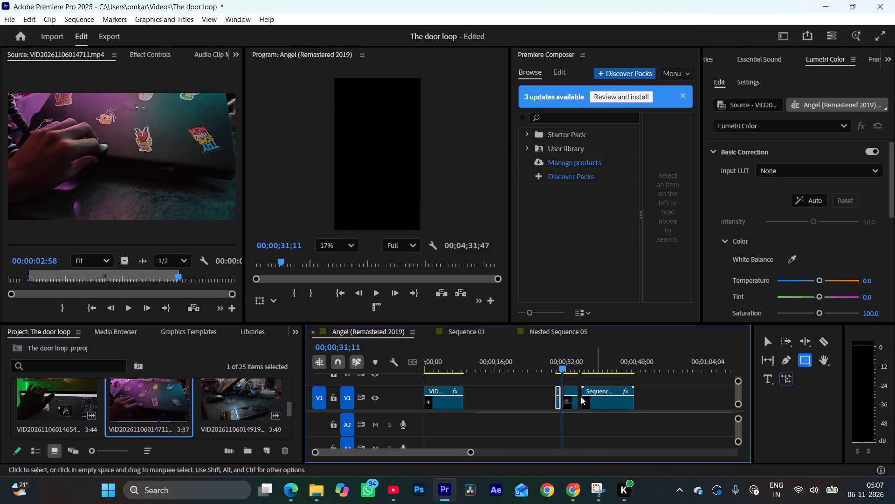
# Replay the laptop-closing clip against the music to judge its speed.
pyautogui.click(555, 368)
pyautogui.press('space')
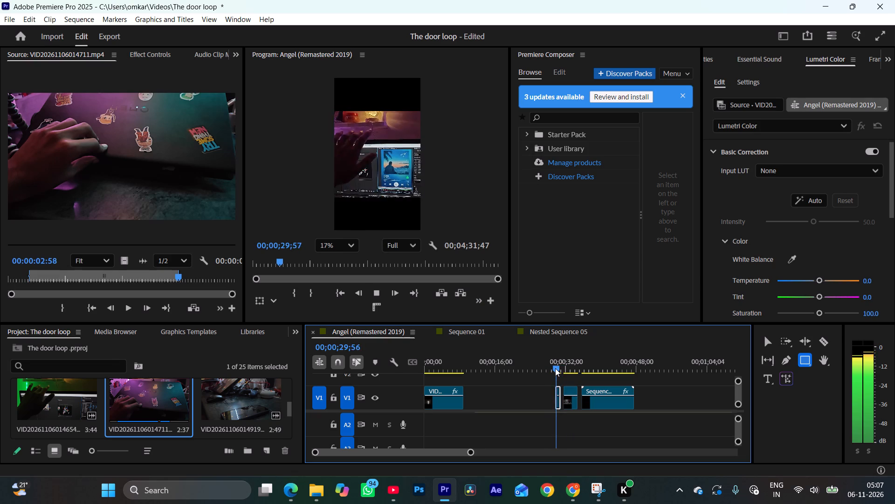
pyautogui.press('space')
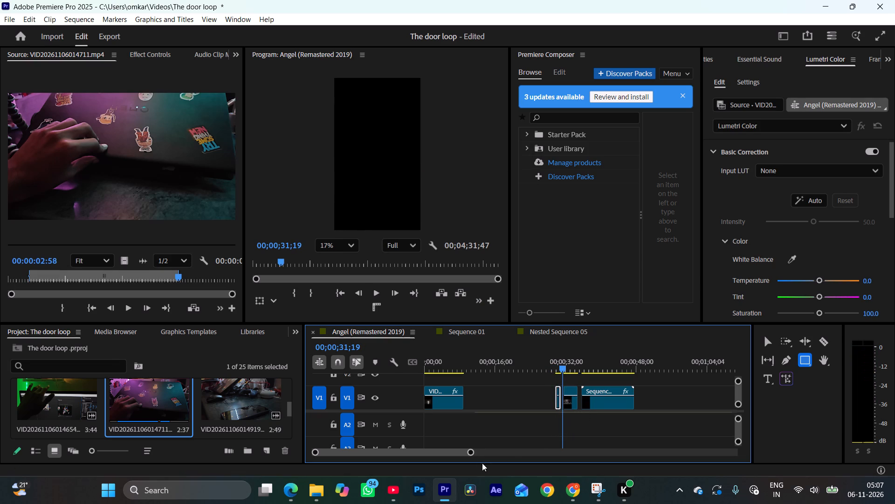
pyautogui.moveTo(469, 455); pyautogui.dragTo(441, 453)
pyautogui.click(562, 363)
pyautogui.press('space')
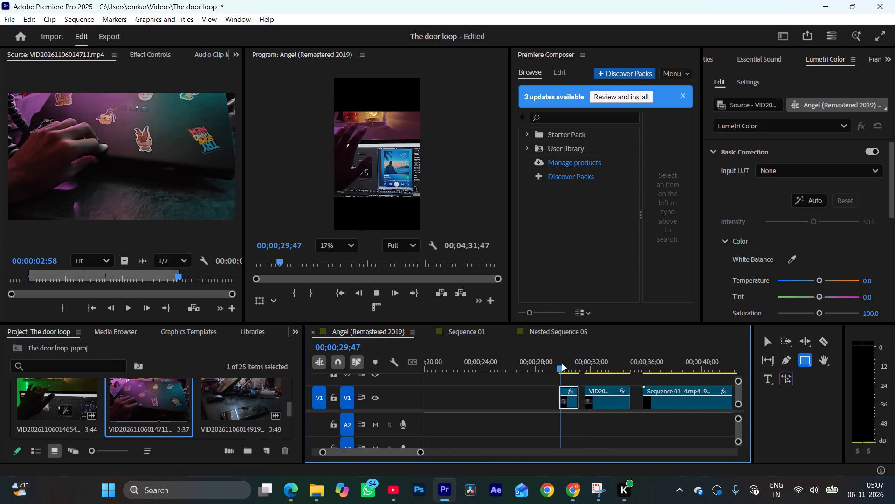
pyautogui.press('space')
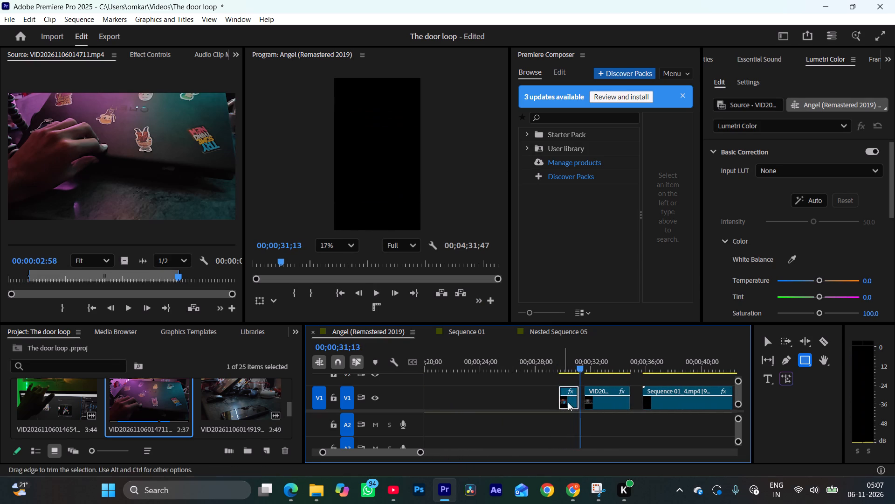
# Set the laptop-closing clip's speed to 200% and replay it against the music.
pyautogui.rightClick(569, 400)
pyautogui.click(626, 356)
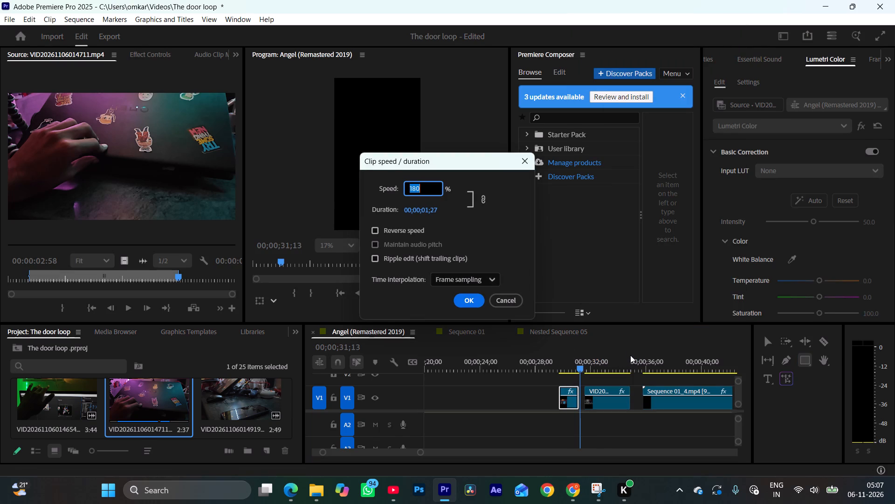
pyautogui.write('200')
pyautogui.press('Return')
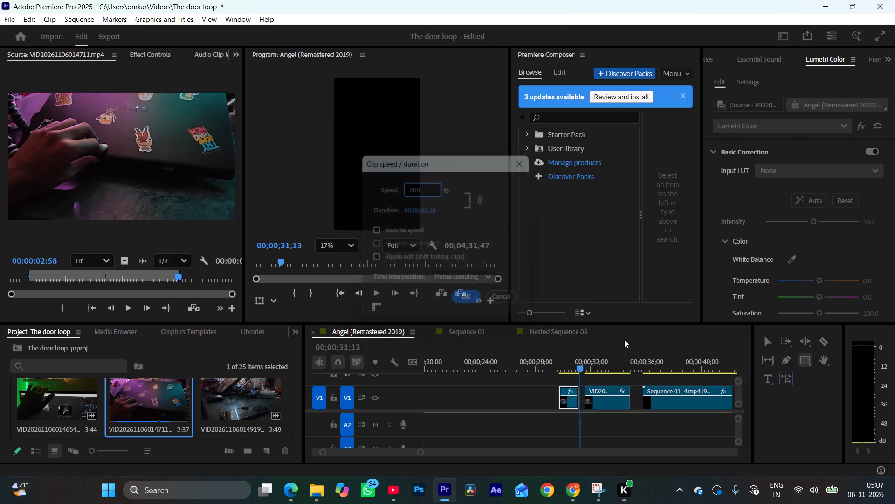
pyautogui.click(561, 371)
pyautogui.press('space')
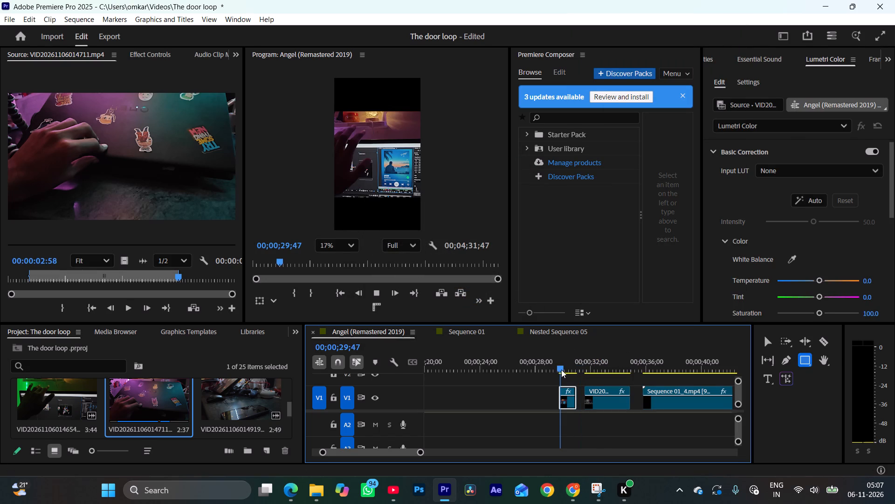
pyautogui.press('space')
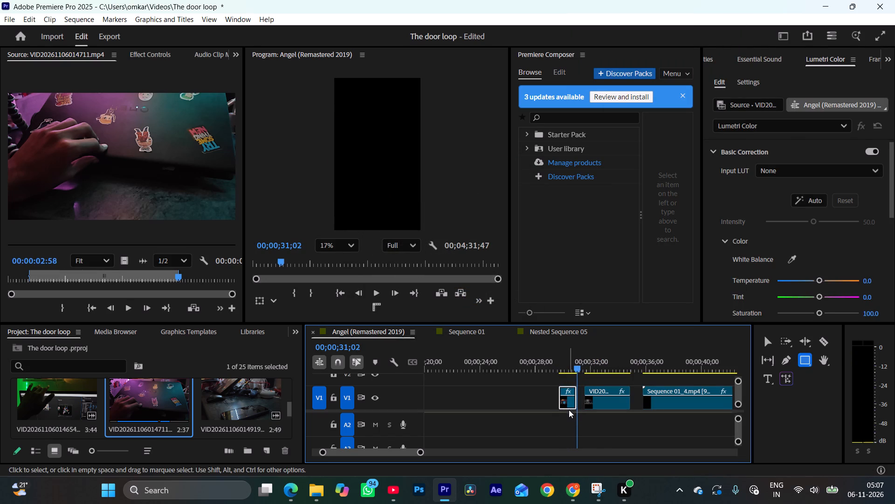
# Move the laptop-closing clip right up against the shoe clip on V1 and replay the lead-in and the cut.
pyautogui.moveTo(568, 405); pyautogui.dragTo(574, 400)
pyautogui.click(571, 363)
pyautogui.moveTo(569, 366); pyautogui.dragTo(565, 367)
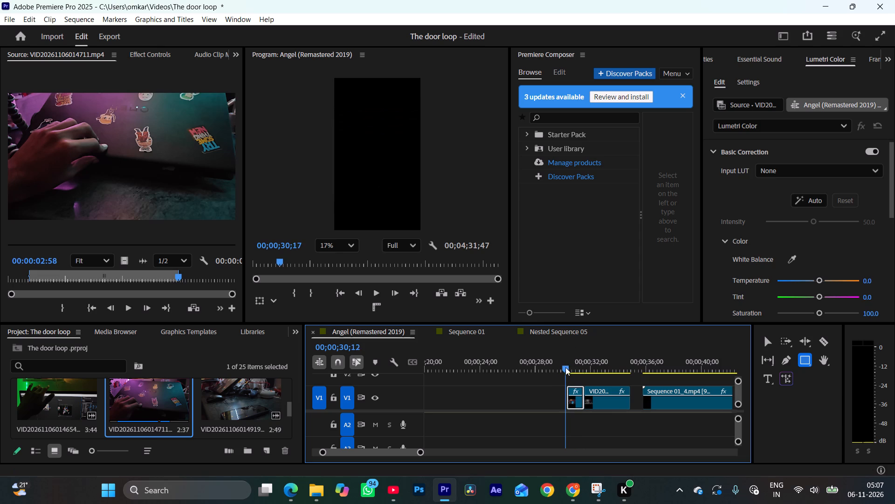
pyautogui.moveTo(565, 367); pyautogui.dragTo(564, 367)
pyautogui.press('space')
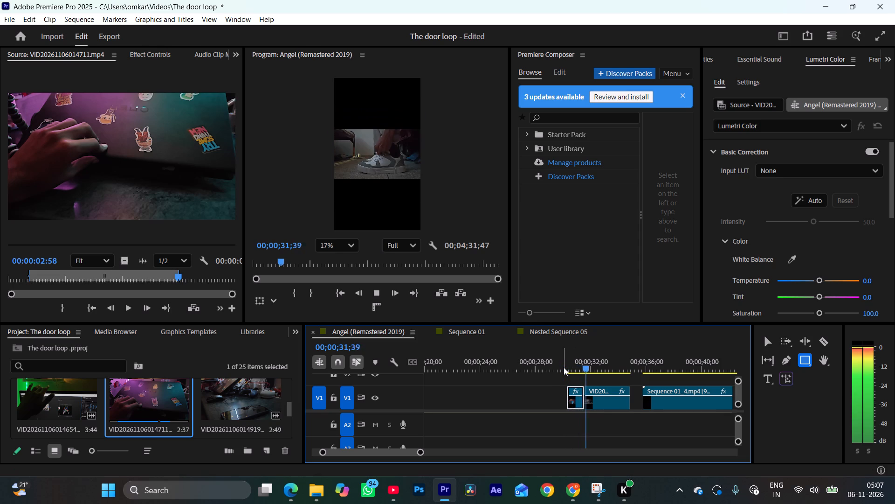
pyautogui.press('space')
pyautogui.moveTo(557, 364); pyautogui.dragTo(544, 366)
pyautogui.press('space')
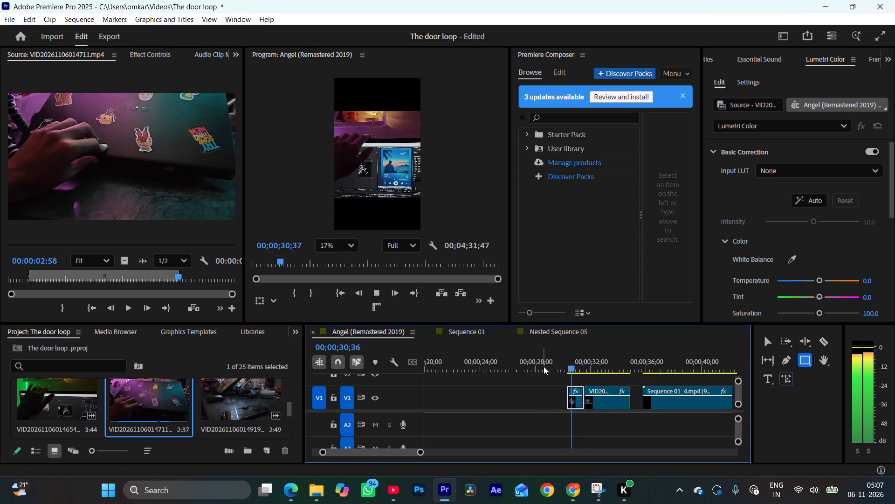
pyautogui.press('space')
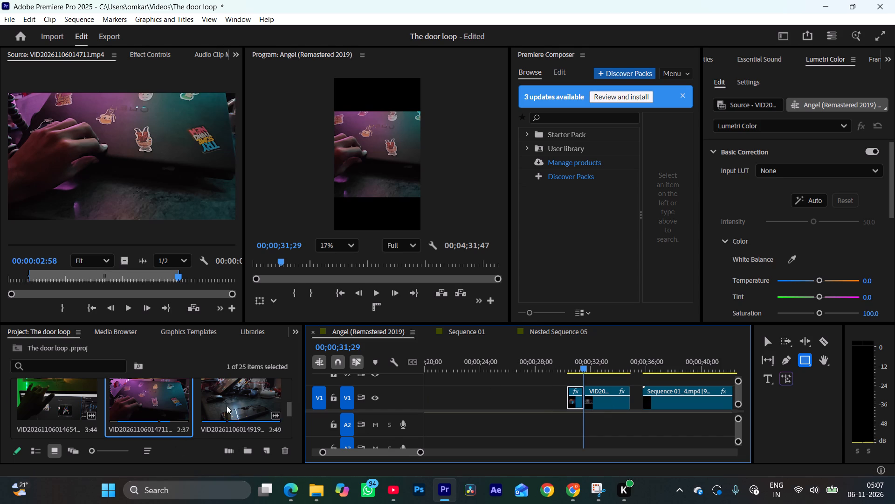
pyautogui.scroll(1, 227, 406)
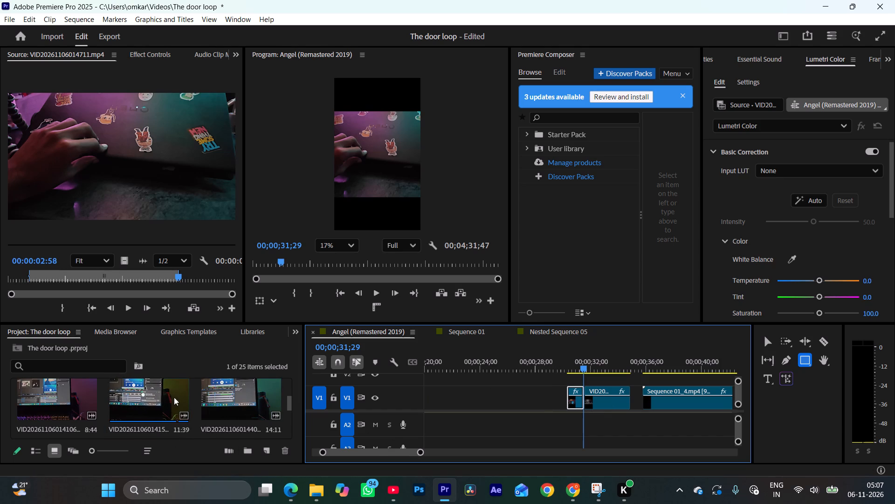
pyautogui.tripleClick(235, 398)
pyautogui.moveTo(160, 277); pyautogui.dragTo(141, 277)
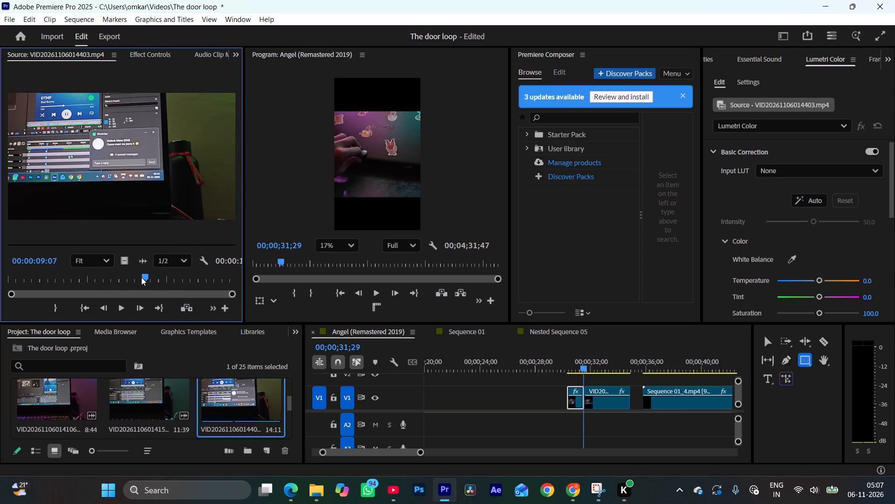
pyautogui.moveTo(141, 277); pyautogui.dragTo(198, 276)
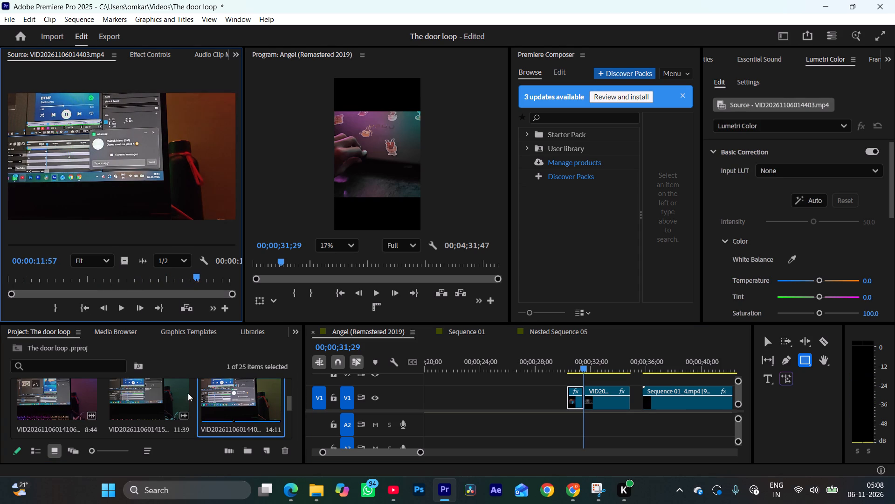
pyautogui.doubleClick(158, 406)
pyautogui.moveTo(140, 272); pyautogui.dragTo(105, 281)
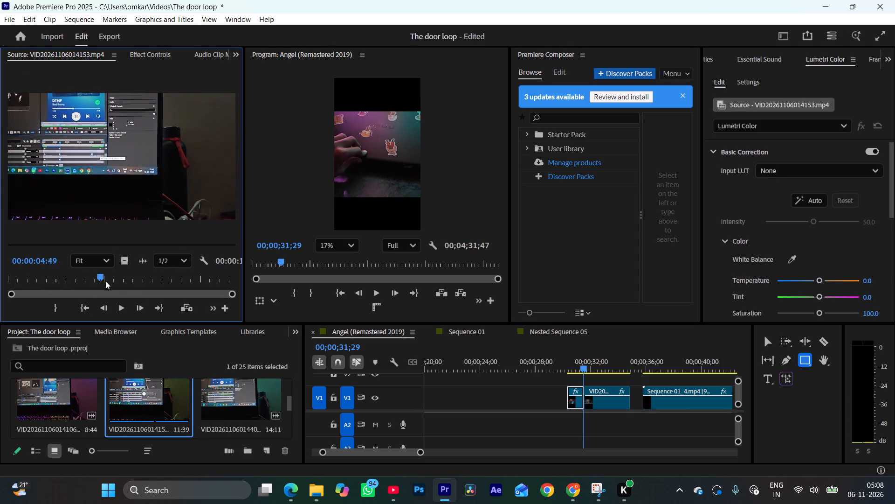
pyautogui.moveTo(105, 281); pyautogui.dragTo(219, 276)
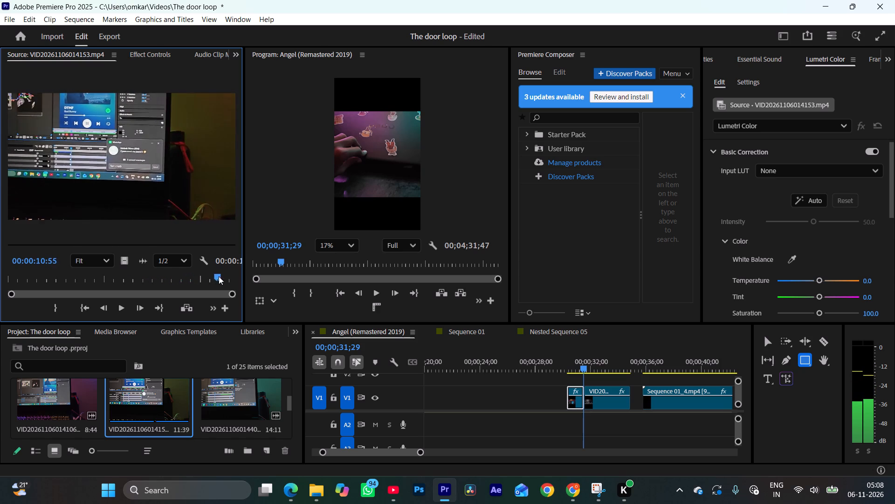
pyautogui.moveTo(219, 276); pyautogui.dragTo(34, 311)
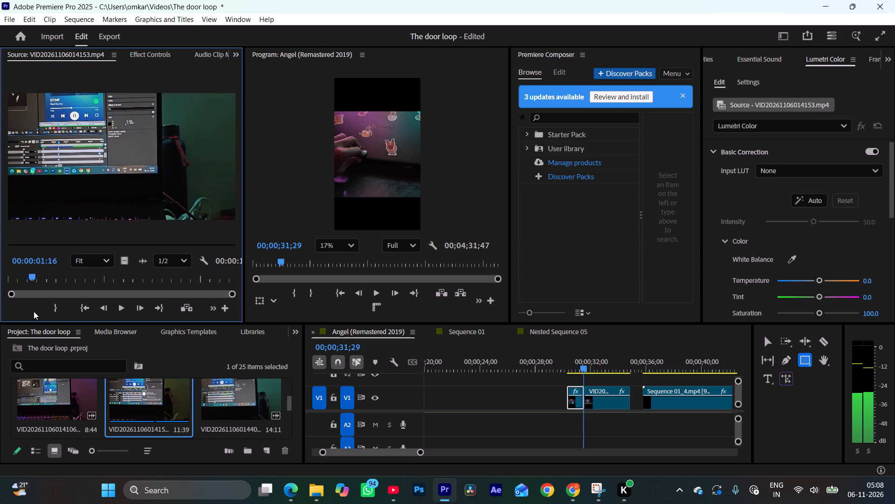
pyautogui.moveTo(34, 311); pyautogui.dragTo(10, 310)
pyautogui.press('i')
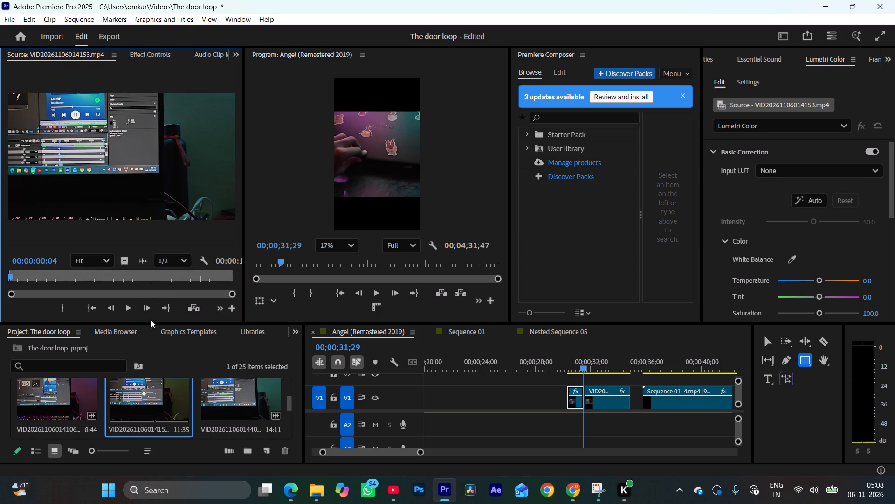
pyautogui.moveTo(122, 259); pyautogui.dragTo(468, 372)
pyautogui.moveTo(468, 372); pyautogui.dragTo(469, 378)
pyautogui.moveTo(546, 368); pyautogui.dragTo(551, 366)
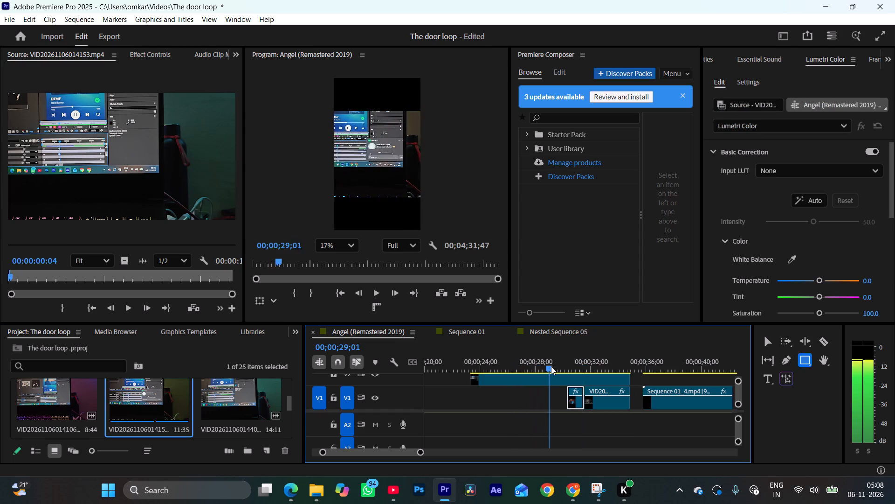
pyautogui.moveTo(551, 366); pyautogui.dragTo(553, 364)
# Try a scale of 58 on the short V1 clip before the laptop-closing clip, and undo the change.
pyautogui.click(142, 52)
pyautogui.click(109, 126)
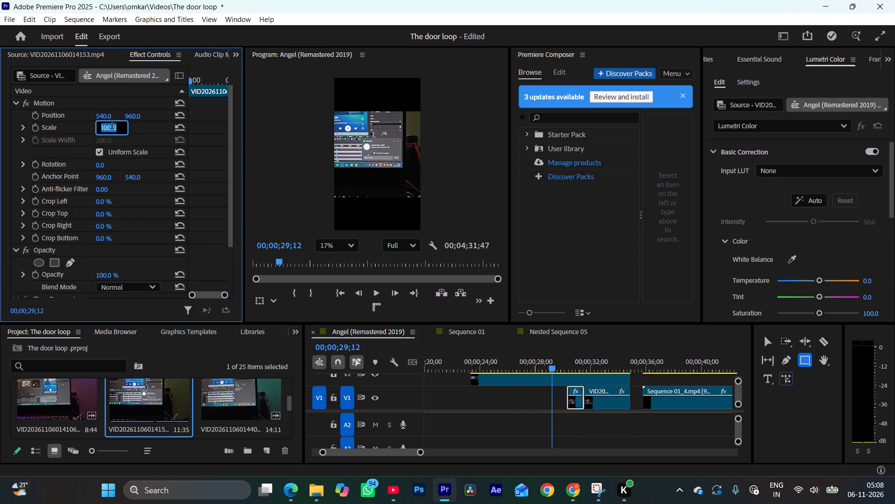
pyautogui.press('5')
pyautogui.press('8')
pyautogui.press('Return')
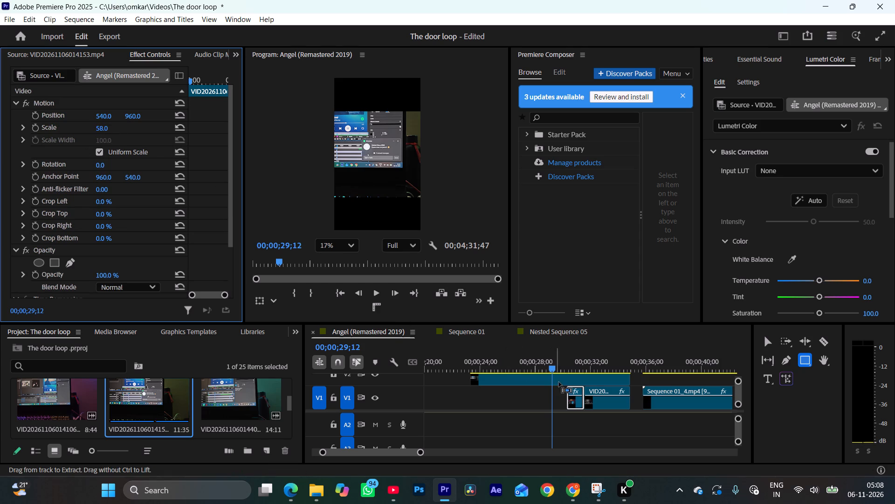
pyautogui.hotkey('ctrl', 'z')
# Set the scale of the laptop-screen clip on V2 to 58.
pyautogui.click(563, 378)
pyautogui.click(114, 126)
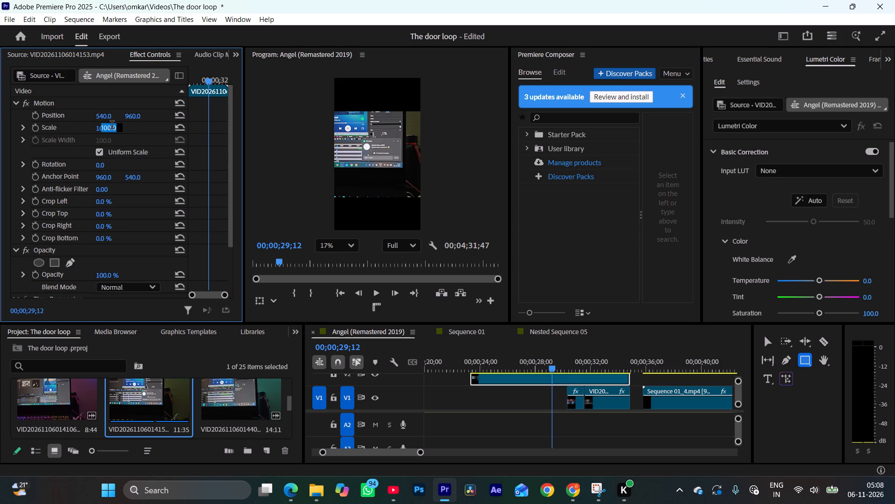
pyautogui.write('58')
pyautogui.press('Return')
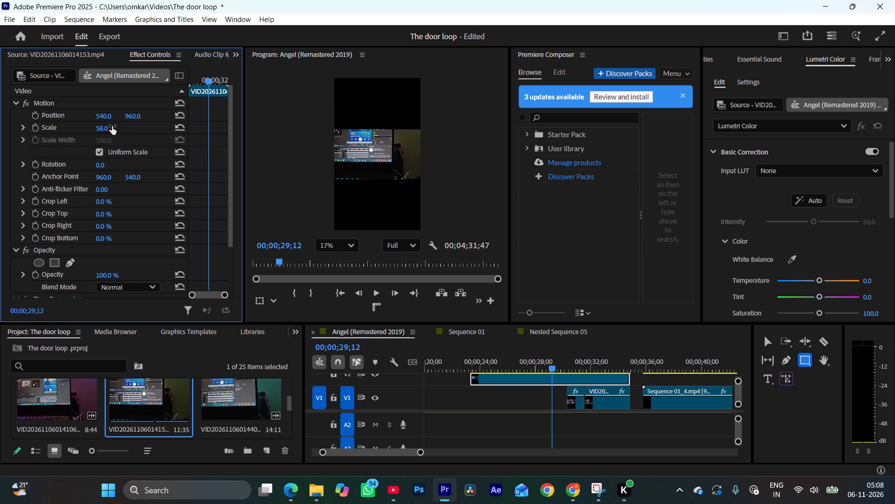
pyautogui.scroll(2, 390, 160)
pyautogui.scroll(-1, 390, 160)
pyautogui.scroll(1, 390, 160)
pyautogui.scroll(-2, 379, 154)
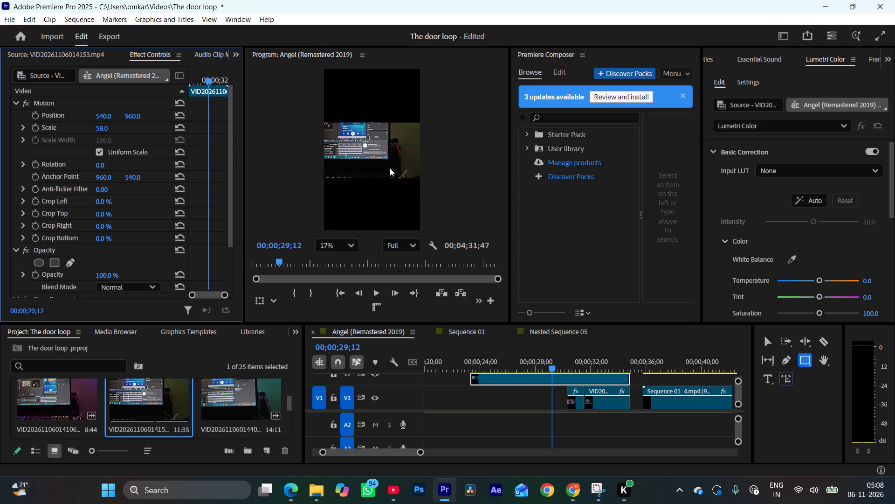
# Set the scale of the short V1 clip before the laptop-closing clip to 58.
pyautogui.doubleClick(219, 405)
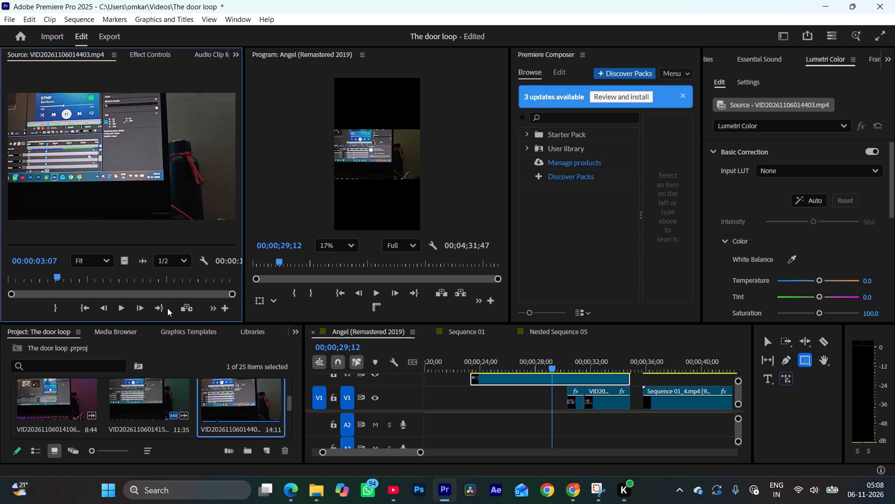
pyautogui.moveTo(539, 365); pyautogui.dragTo(566, 368)
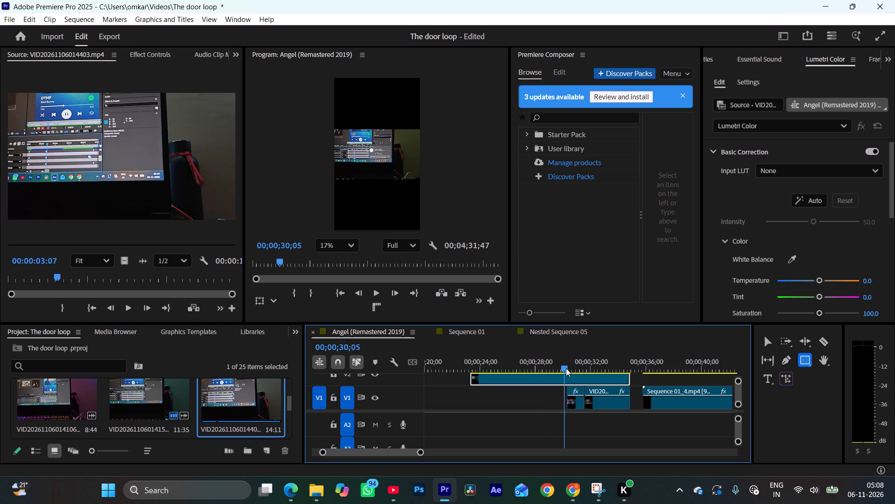
pyautogui.moveTo(566, 368); pyautogui.dragTo(578, 386)
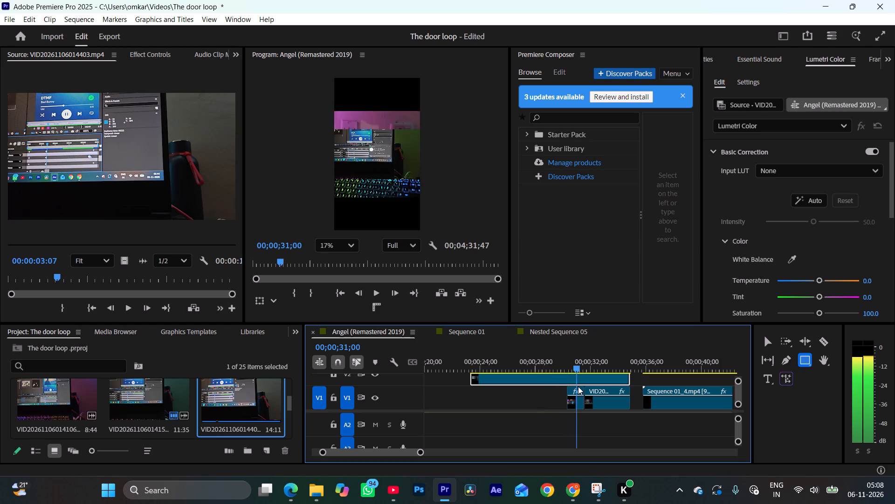
pyautogui.moveTo(578, 386); pyautogui.dragTo(576, 386)
pyautogui.click(577, 400)
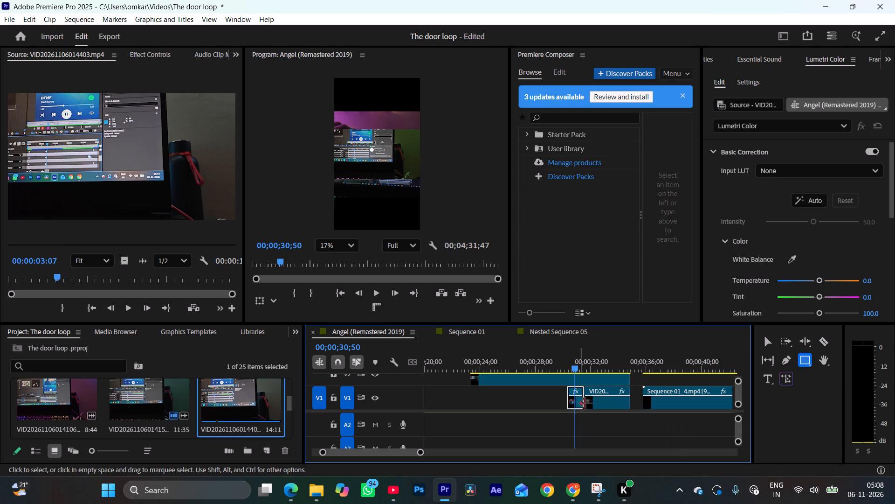
pyautogui.click(602, 399)
pyautogui.click(571, 406)
pyautogui.click(575, 403)
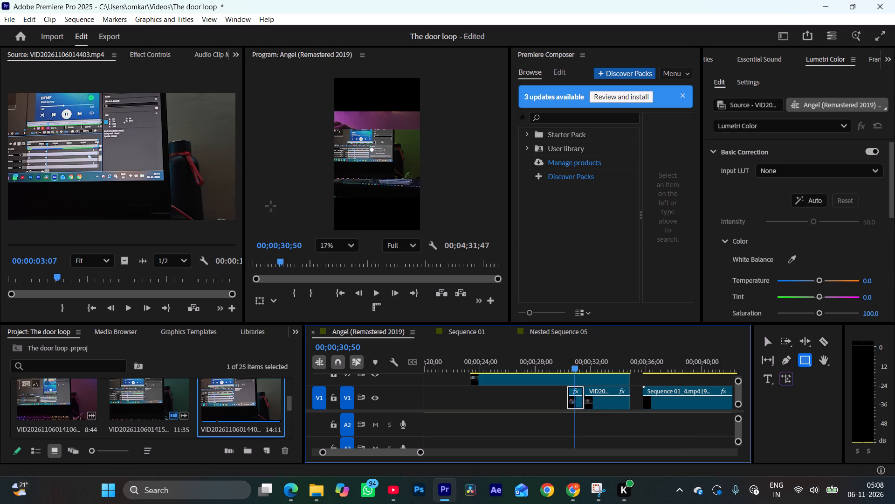
pyautogui.click(151, 57)
pyautogui.click(106, 128)
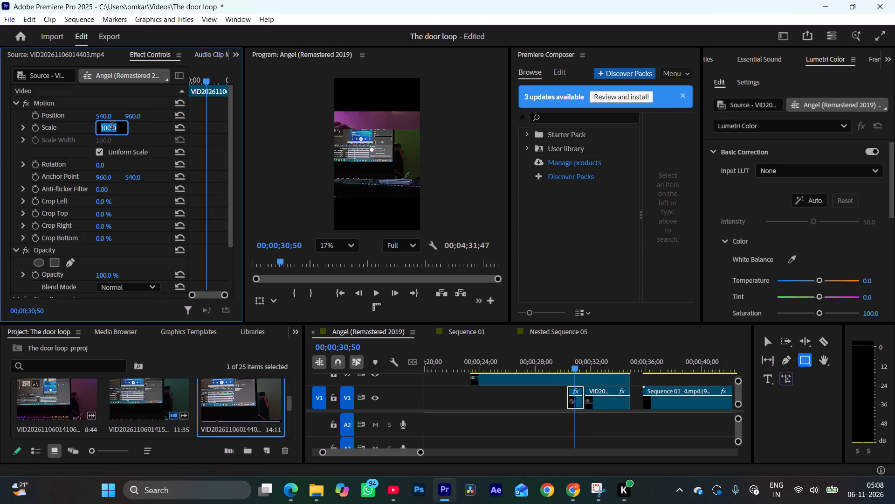
pyautogui.write('58')
pyautogui.press('Return')
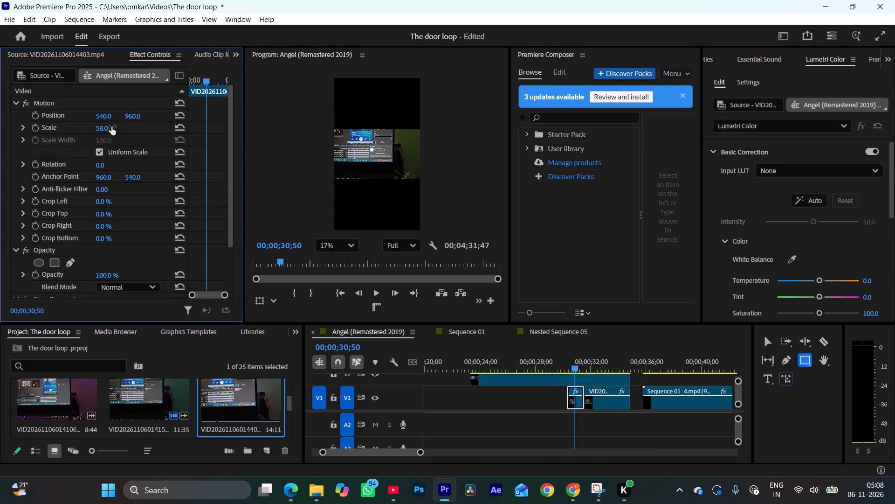
pyautogui.moveTo(555, 366); pyautogui.dragTo(549, 372)
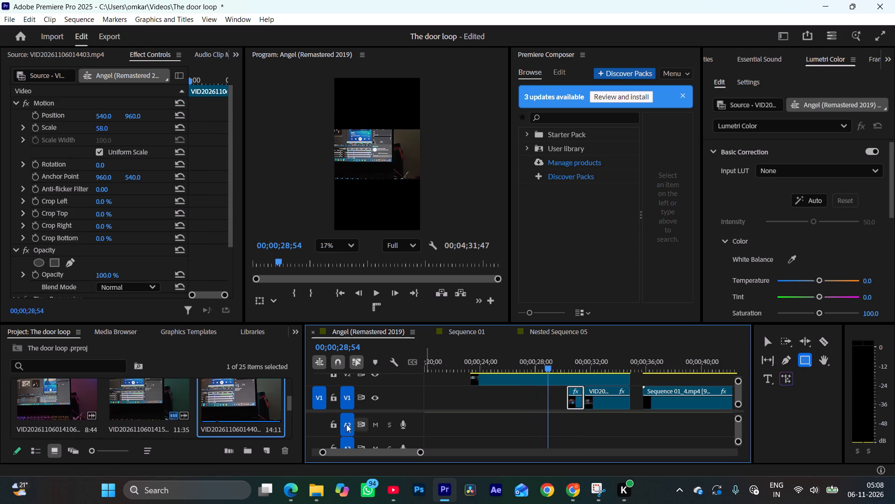
pyautogui.click(256, 400)
pyautogui.doubleClick(256, 400)
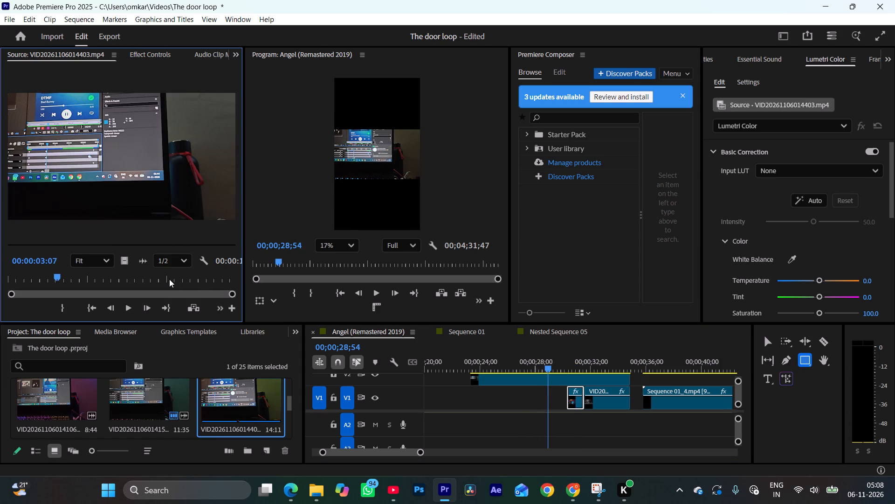
pyautogui.moveTo(169, 279); pyautogui.dragTo(182, 280)
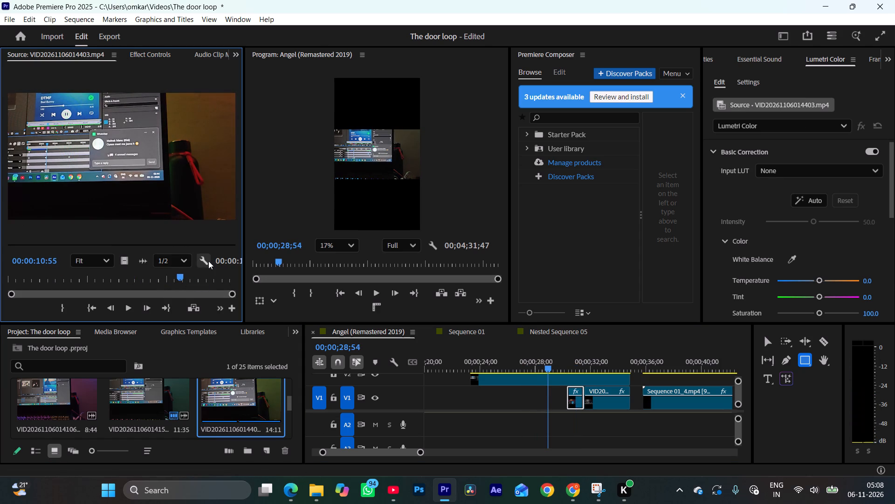
pyautogui.click(208, 261)
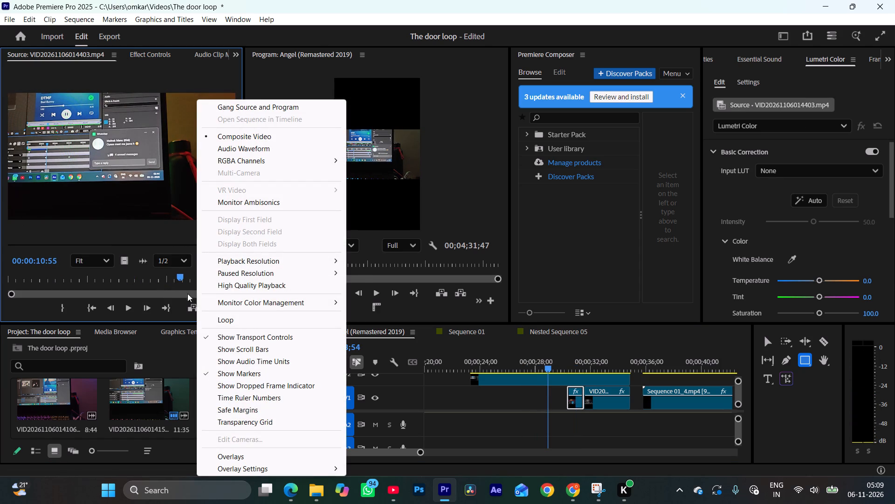
pyautogui.click(168, 277)
pyautogui.moveTo(168, 277); pyautogui.dragTo(231, 288)
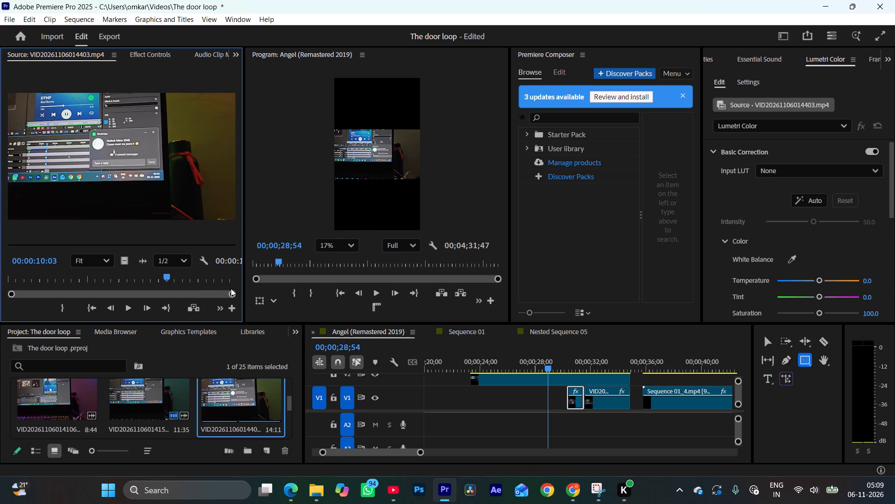
pyautogui.moveTo(231, 288); pyautogui.dragTo(212, 280)
pyautogui.moveTo(205, 277); pyautogui.dragTo(216, 278)
pyautogui.moveTo(164, 276); pyautogui.dragTo(189, 278)
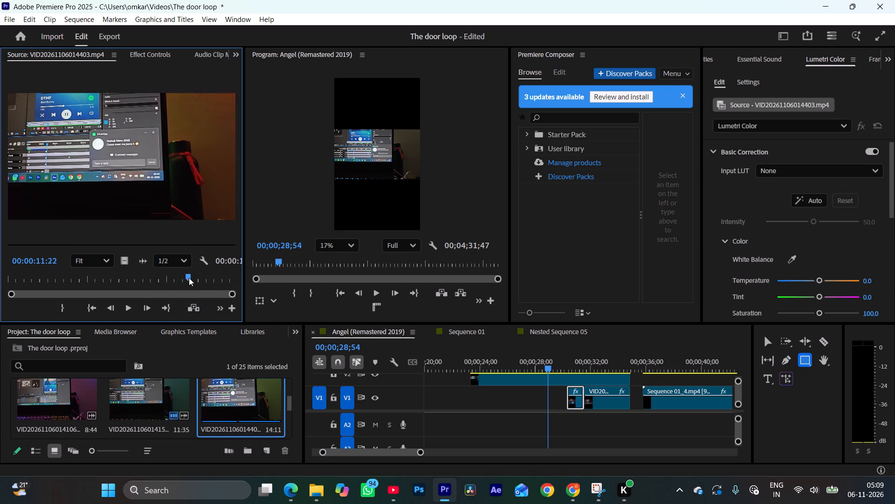
pyautogui.moveTo(189, 278); pyautogui.dragTo(193, 279)
pyautogui.moveTo(171, 268); pyautogui.dragTo(152, 274)
pyautogui.moveTo(154, 277); pyautogui.dragTo(142, 280)
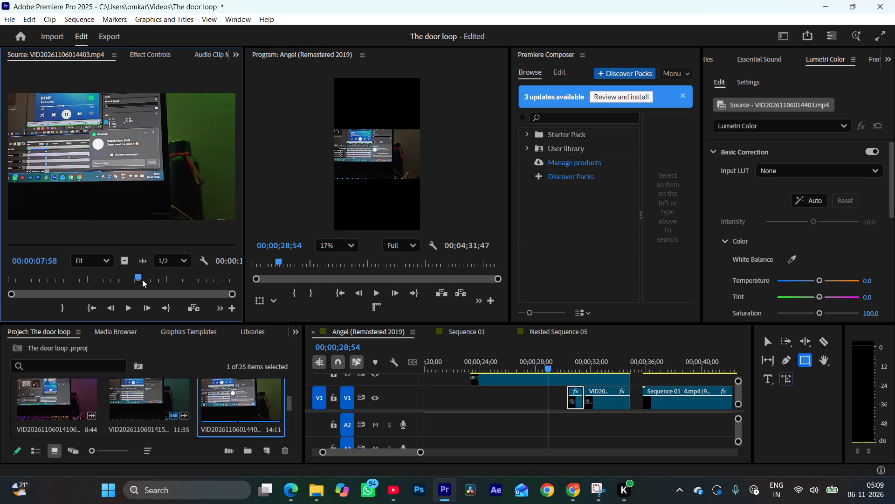
pyautogui.moveTo(142, 280); pyautogui.dragTo(158, 277)
pyautogui.scroll(5, 126, 152)
pyautogui.moveTo(165, 276); pyautogui.dragTo(156, 277)
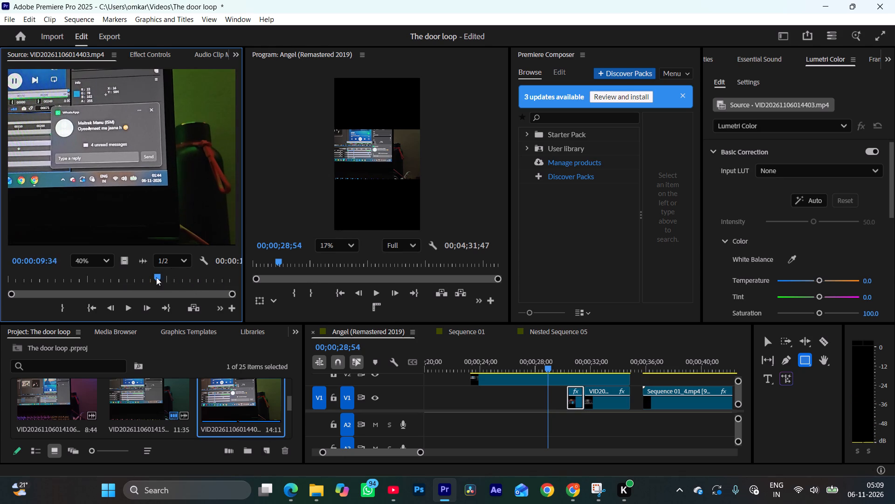
pyautogui.moveTo(156, 277); pyautogui.dragTo(135, 291)
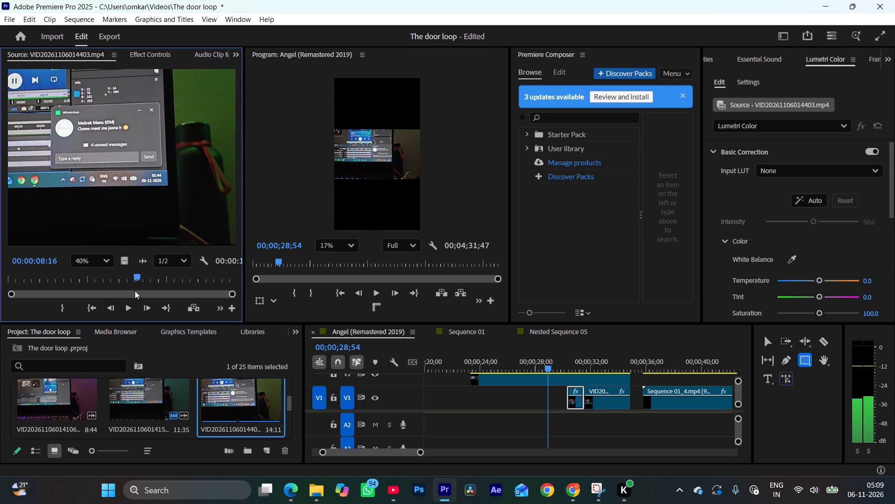
pyautogui.moveTo(135, 291); pyautogui.dragTo(120, 302)
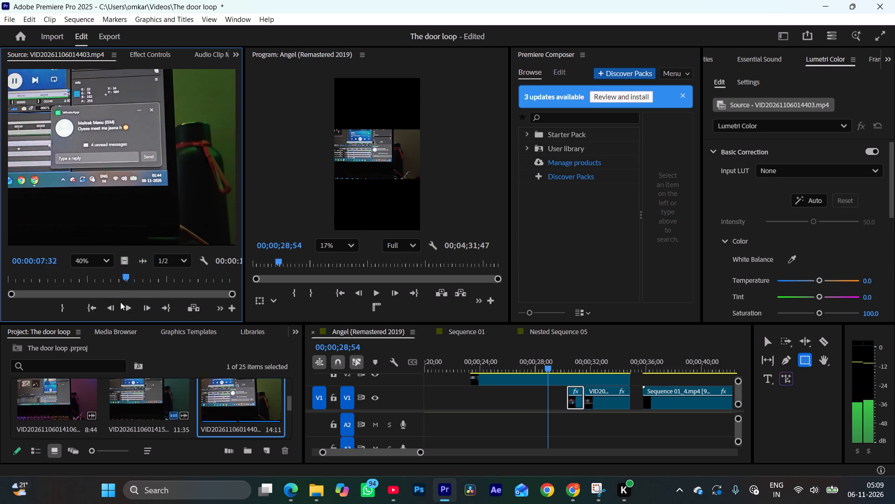
pyautogui.moveTo(120, 302); pyautogui.dragTo(94, 304)
pyautogui.scroll(-5, 126, 178)
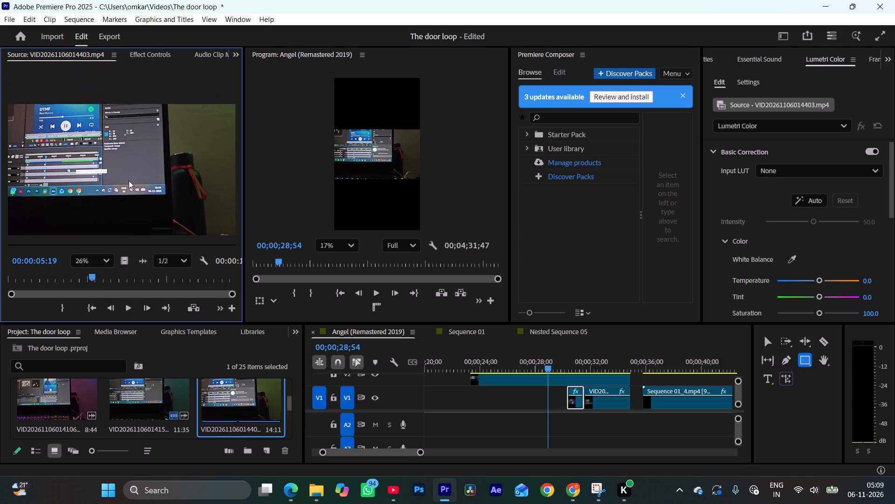
pyautogui.moveTo(95, 279); pyautogui.dragTo(98, 284)
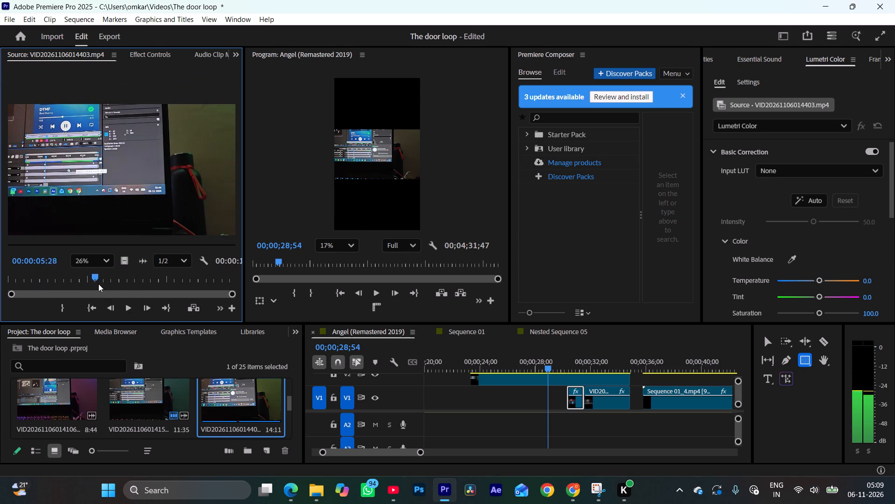
pyautogui.moveTo(98, 284); pyautogui.dragTo(35, 297)
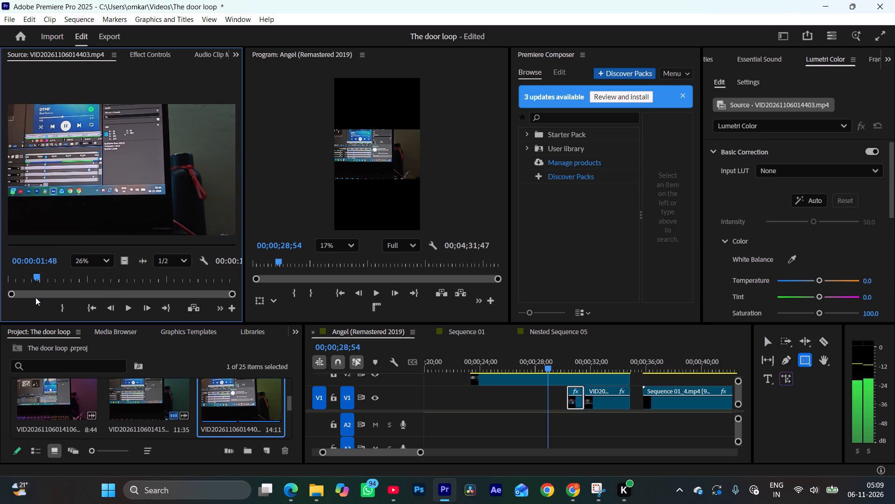
pyautogui.moveTo(35, 297); pyautogui.dragTo(55, 296)
pyautogui.scroll(-2, 139, 180)
pyautogui.scroll(1, 139, 180)
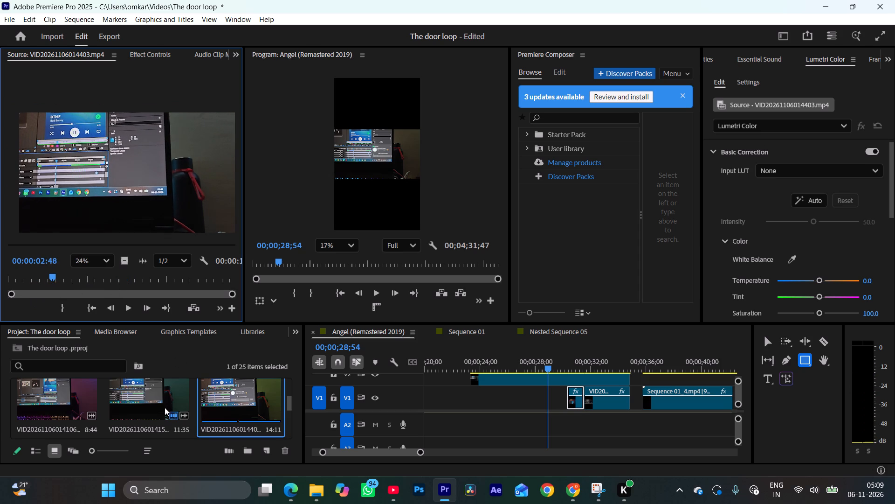
pyautogui.doubleClick(165, 407)
pyautogui.moveTo(138, 280); pyautogui.dragTo(139, 287)
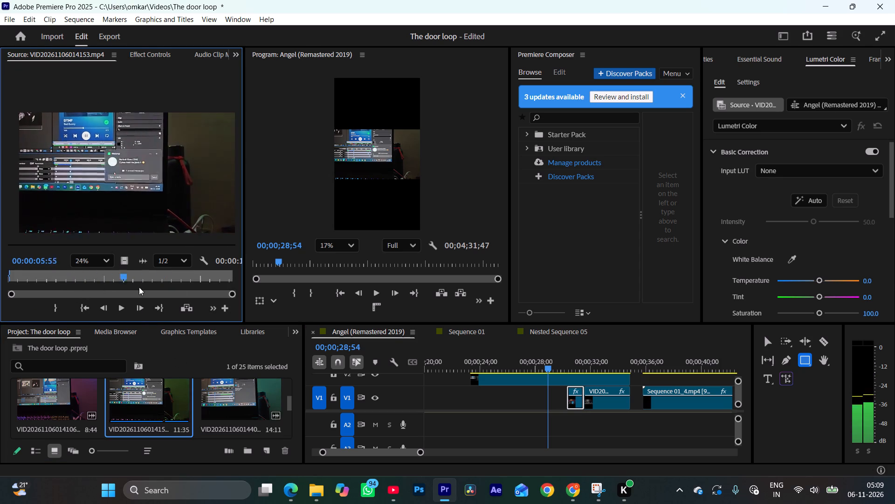
pyautogui.moveTo(139, 287); pyautogui.dragTo(129, 269)
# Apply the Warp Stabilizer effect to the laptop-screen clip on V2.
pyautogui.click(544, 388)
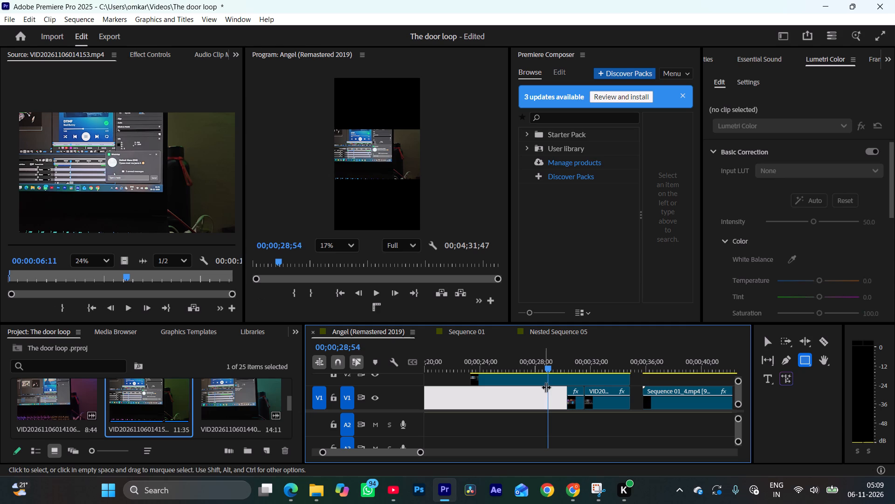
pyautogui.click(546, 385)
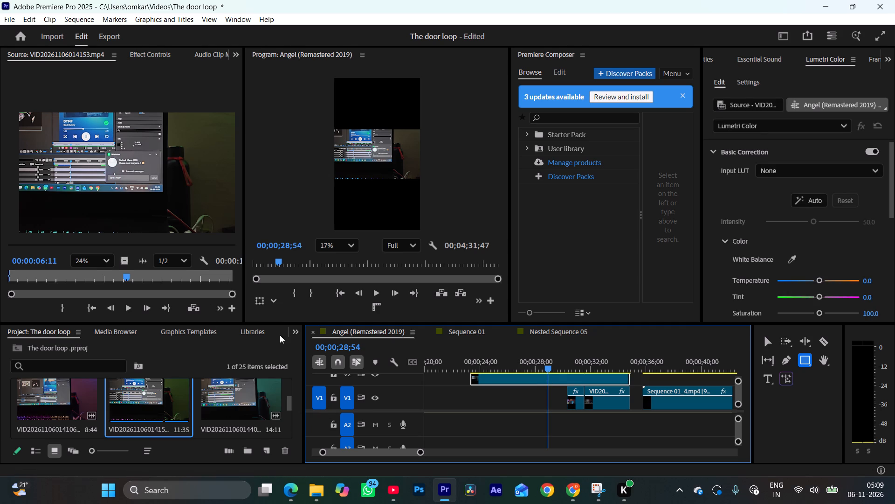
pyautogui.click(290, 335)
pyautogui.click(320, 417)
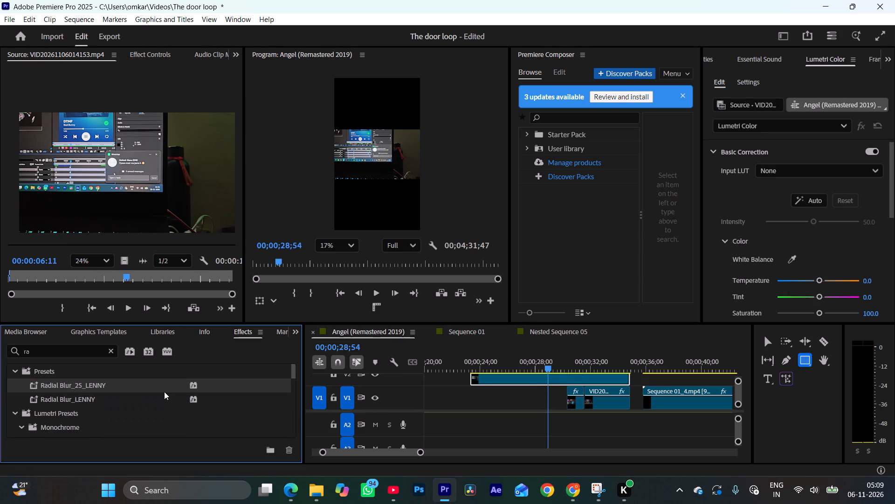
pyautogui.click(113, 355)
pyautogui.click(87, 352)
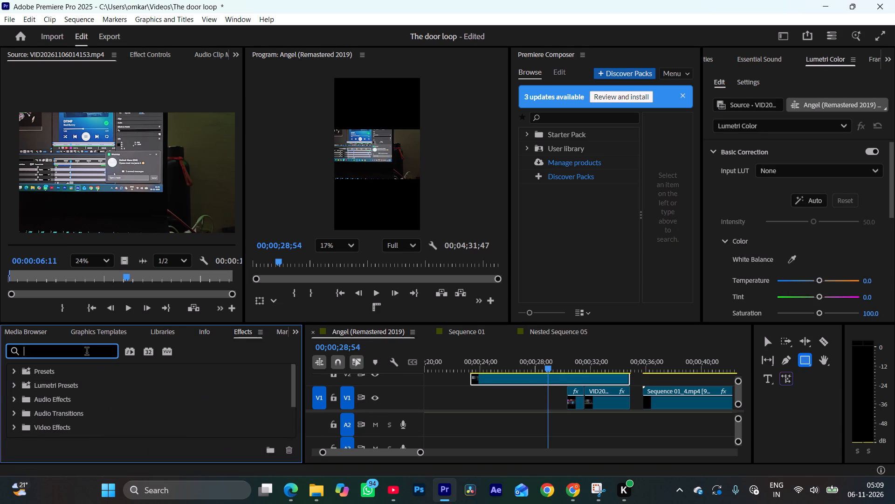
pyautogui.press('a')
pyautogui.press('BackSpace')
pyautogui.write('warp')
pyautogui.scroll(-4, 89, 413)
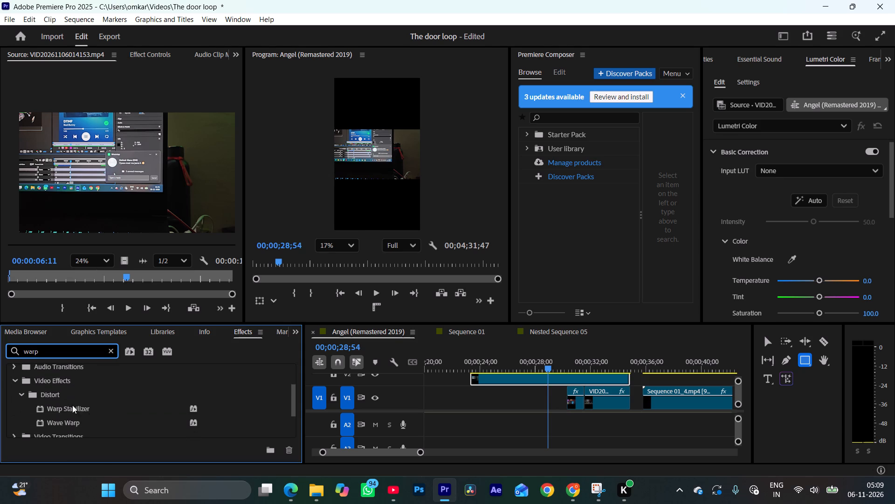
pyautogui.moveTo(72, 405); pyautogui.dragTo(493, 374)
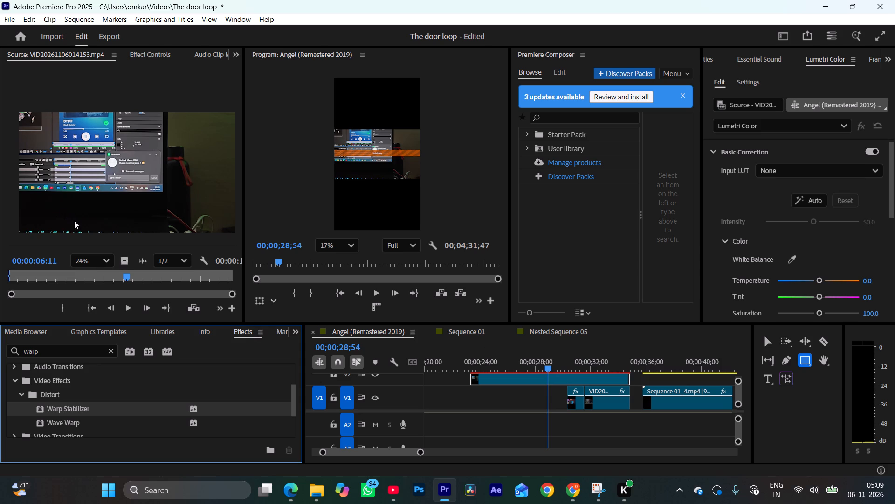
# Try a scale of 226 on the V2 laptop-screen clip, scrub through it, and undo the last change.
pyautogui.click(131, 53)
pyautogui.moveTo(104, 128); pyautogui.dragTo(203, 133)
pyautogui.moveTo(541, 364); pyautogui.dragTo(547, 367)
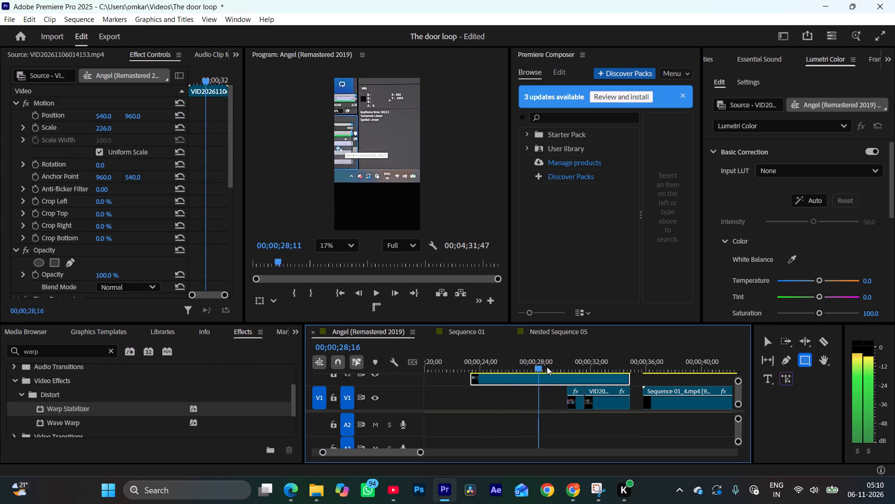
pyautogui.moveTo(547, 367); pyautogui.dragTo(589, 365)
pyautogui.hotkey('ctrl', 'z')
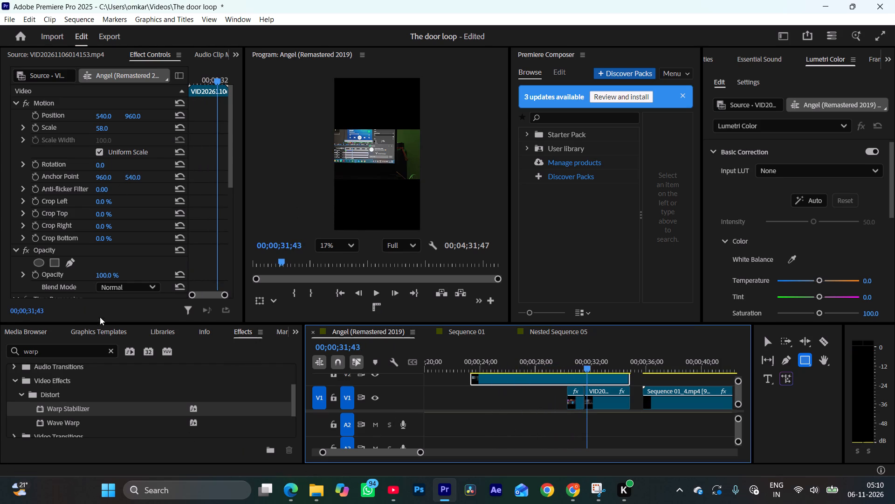
pyautogui.click(58, 61)
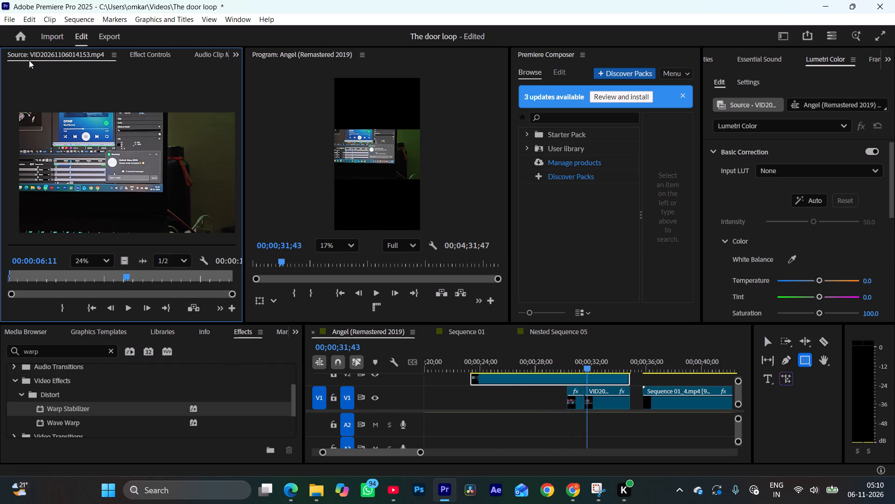
pyautogui.click(1, 57)
pyautogui.click(35, 331)
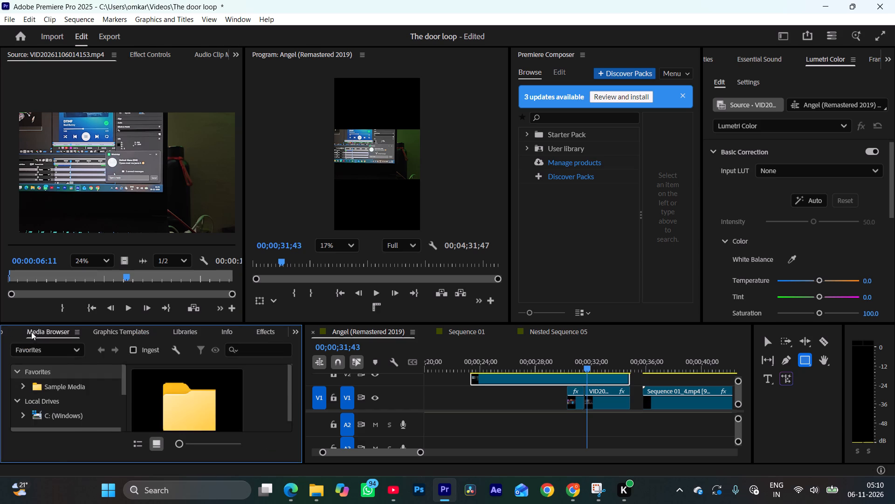
pyautogui.click(9, 337)
pyautogui.doubleClick(243, 394)
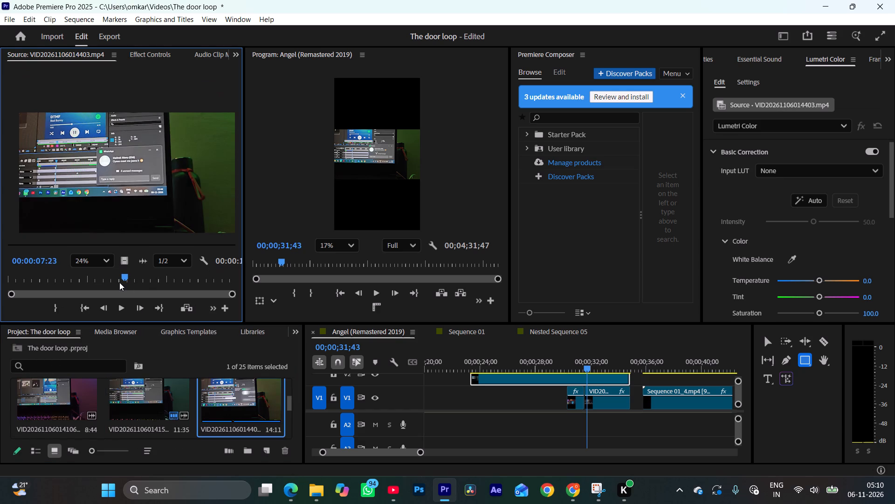
pyautogui.moveTo(119, 282); pyautogui.dragTo(118, 301)
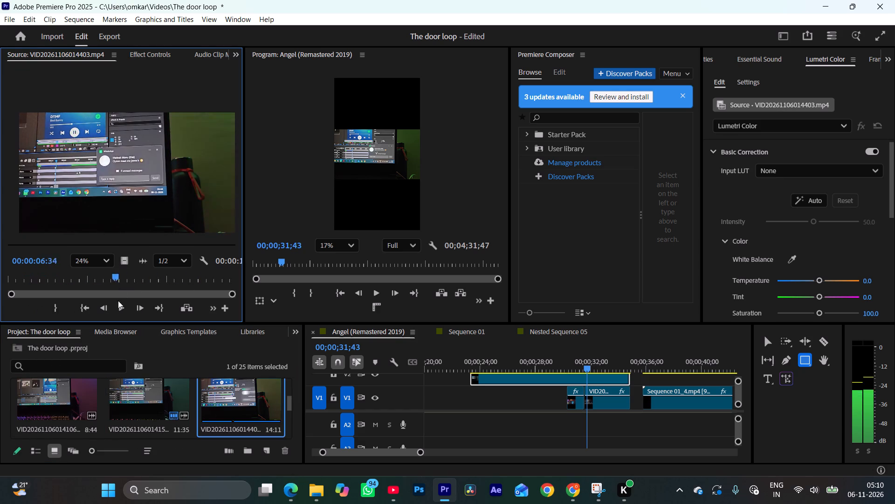
pyautogui.moveTo(118, 301); pyautogui.dragTo(11, 309)
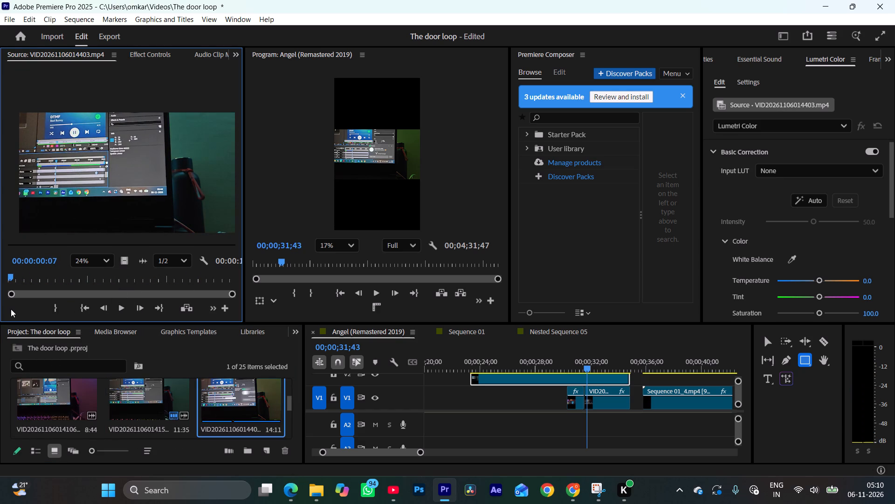
pyautogui.press('i')
pyautogui.moveTo(122, 267); pyautogui.dragTo(570, 392)
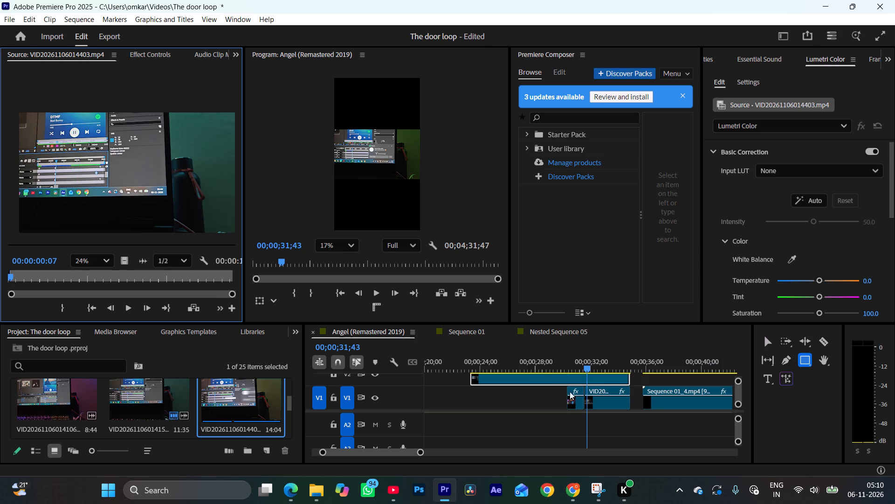
pyautogui.moveTo(570, 392); pyautogui.dragTo(472, 379)
pyautogui.click(555, 367)
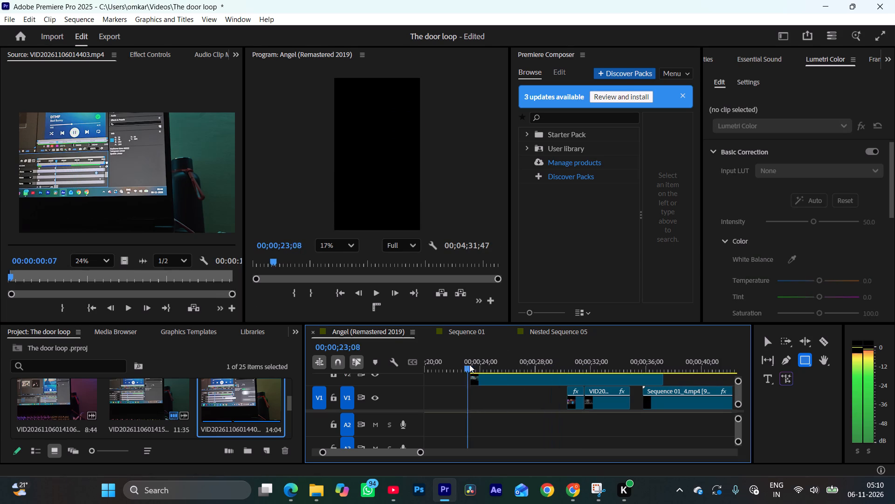
pyautogui.click(551, 380)
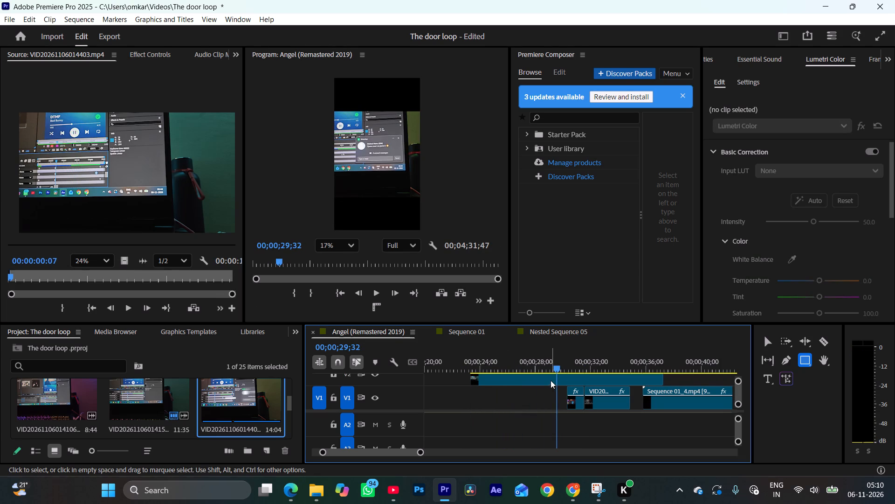
pyautogui.click(137, 56)
pyautogui.moveTo(104, 126); pyautogui.dragTo(135, 126)
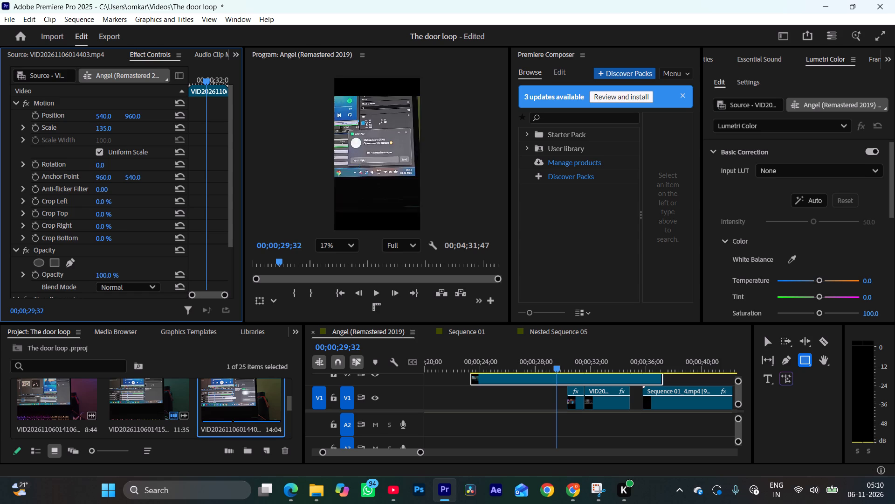
pyautogui.moveTo(135, 126); pyautogui.dragTo(91, 169)
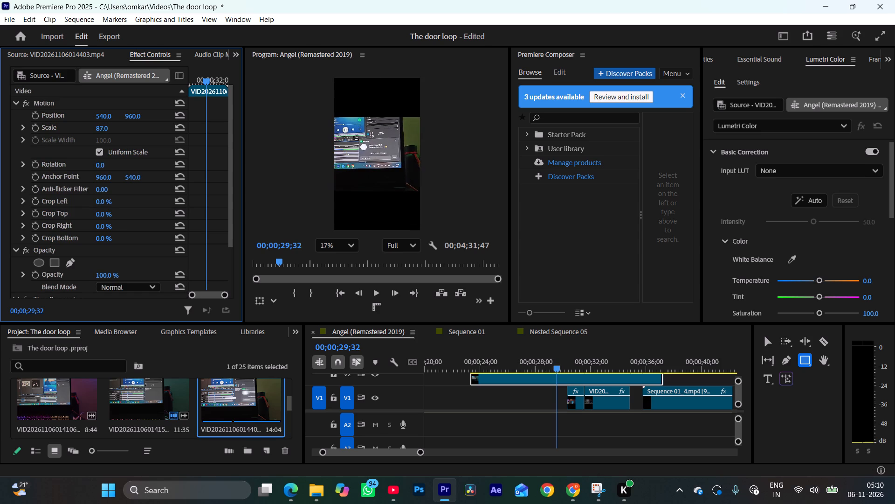
pyautogui.moveTo(91, 169); pyautogui.dragTo(79, 169)
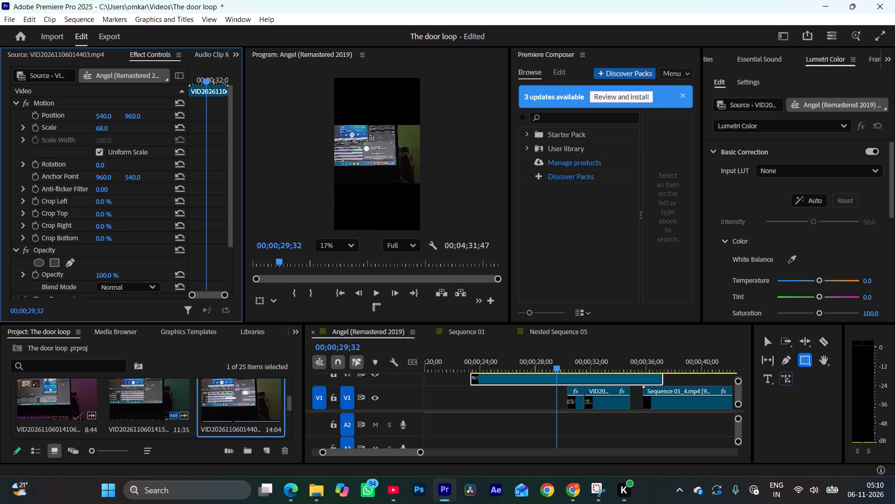
pyautogui.moveTo(79, 169); pyautogui.dragTo(81, 173)
# Examine the V2 clip's notification framing up close and scrub between its opening and the V1 clips below it.
pyautogui.scroll(5, 363, 167)
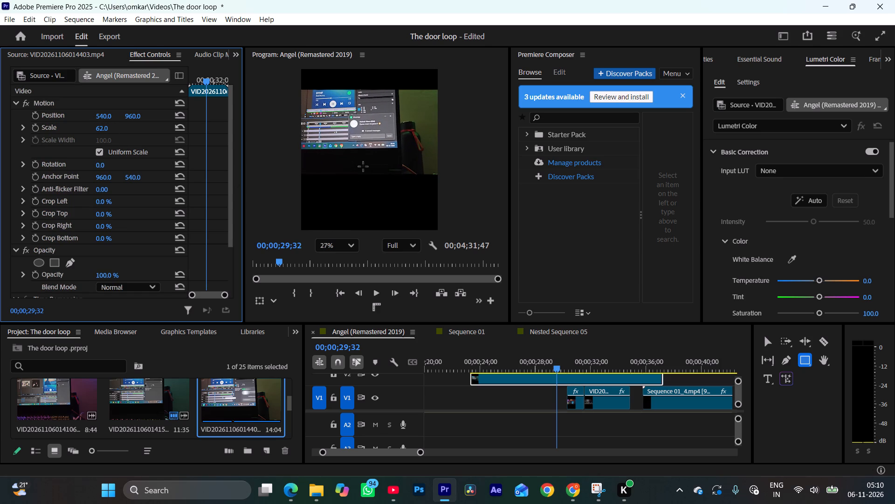
pyautogui.scroll(3, 362, 169)
pyautogui.scroll(-2, 363, 173)
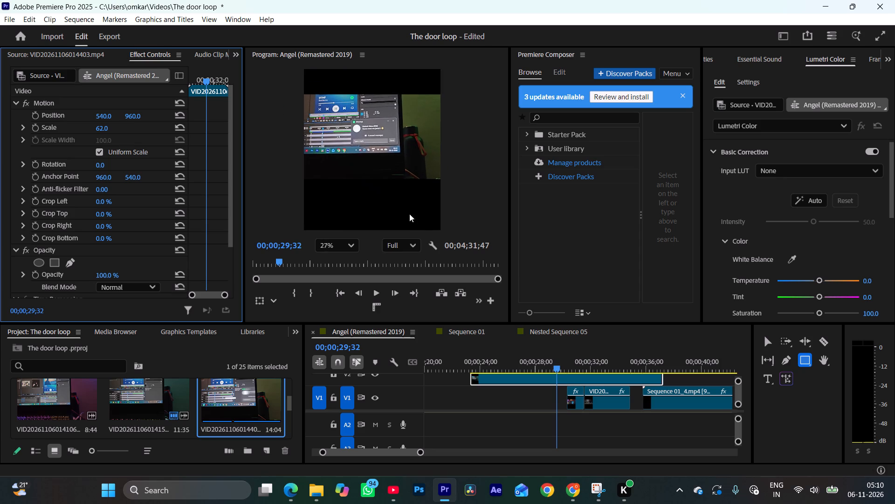
pyautogui.scroll(-2, 409, 214)
pyautogui.moveTo(553, 369); pyautogui.dragTo(485, 367)
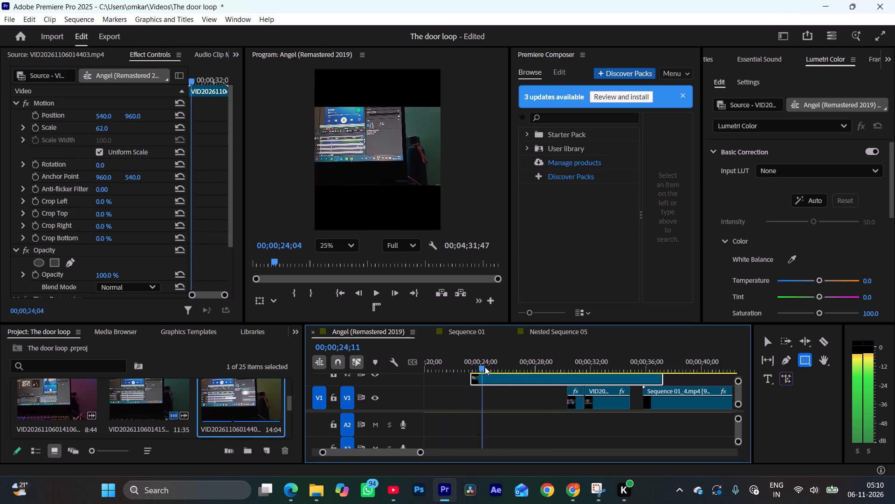
pyautogui.moveTo(485, 367); pyautogui.dragTo(574, 392)
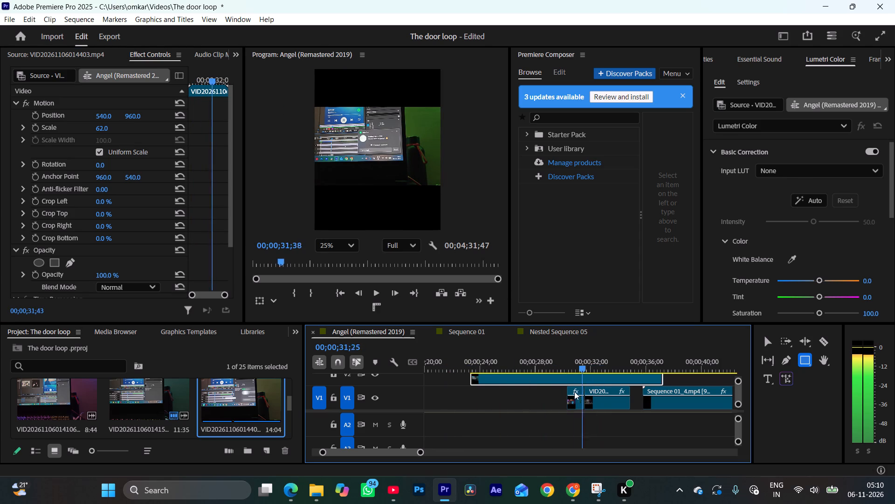
pyautogui.moveTo(574, 392); pyautogui.dragTo(549, 391)
pyautogui.click(549, 369)
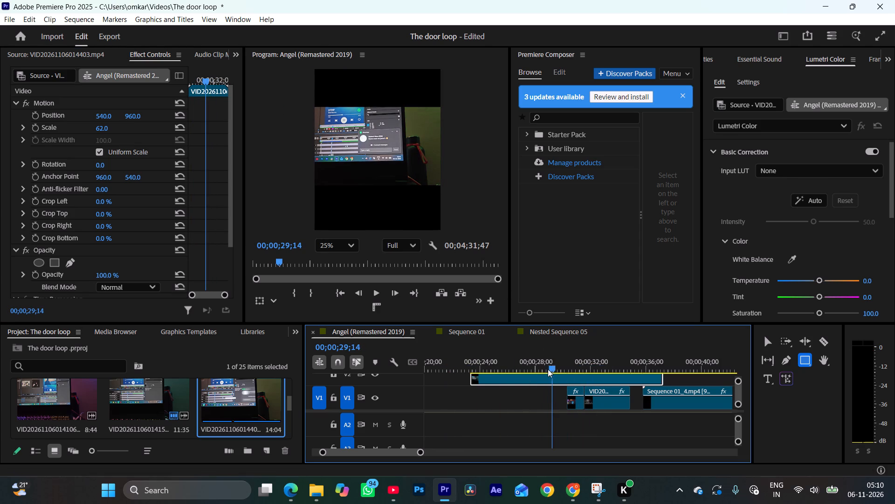